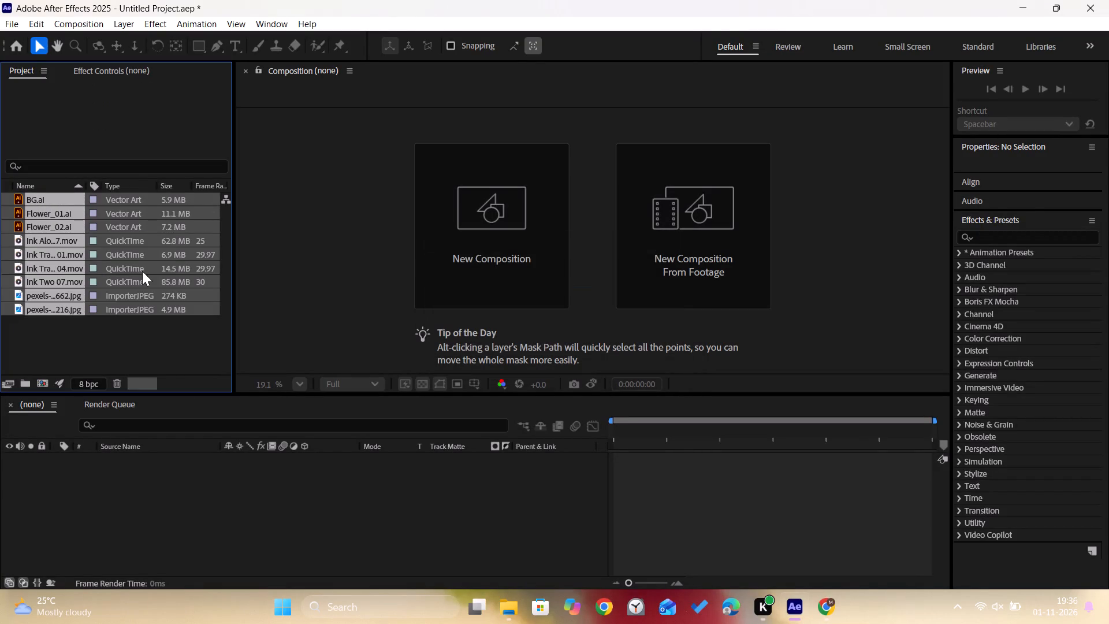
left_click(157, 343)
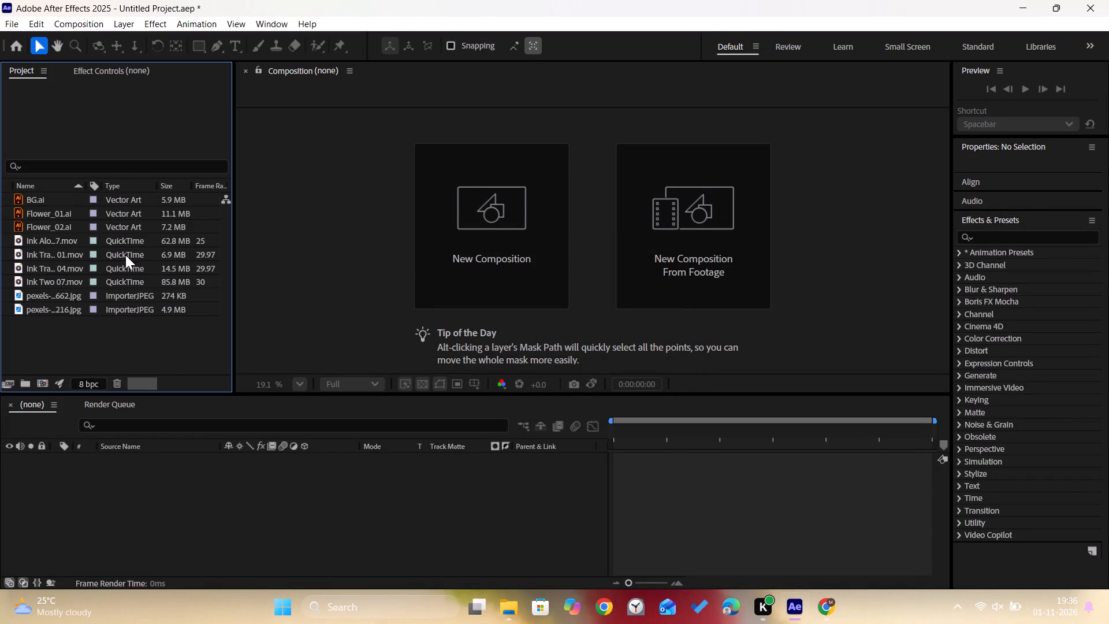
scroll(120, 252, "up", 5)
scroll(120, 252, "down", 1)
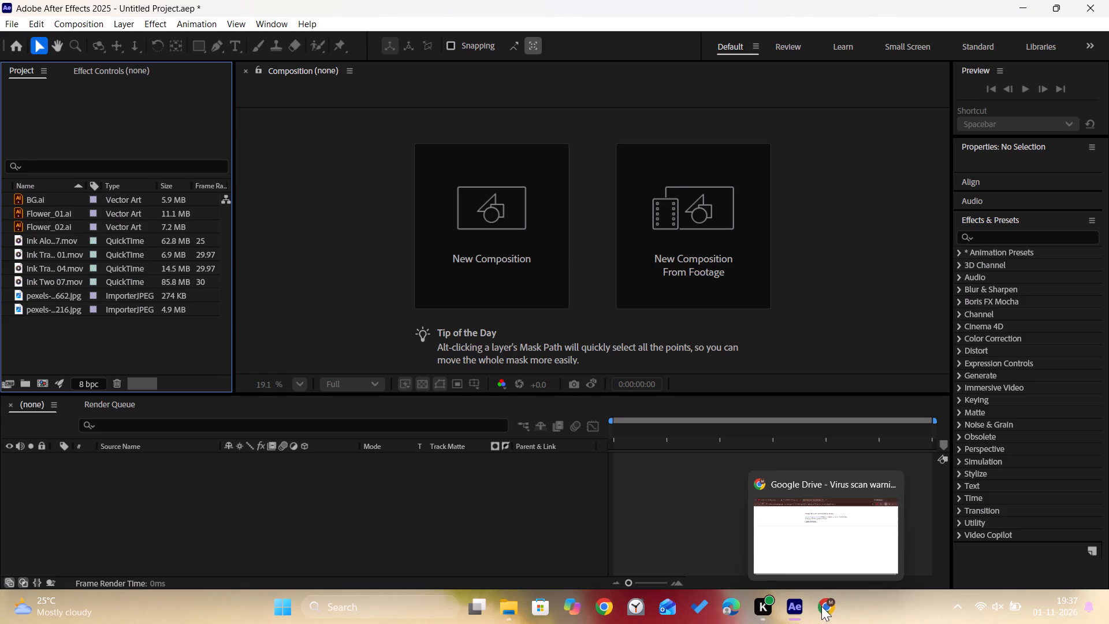
Close the Google Drive browser window and return to the project's footage list.
left_click(892, 478)
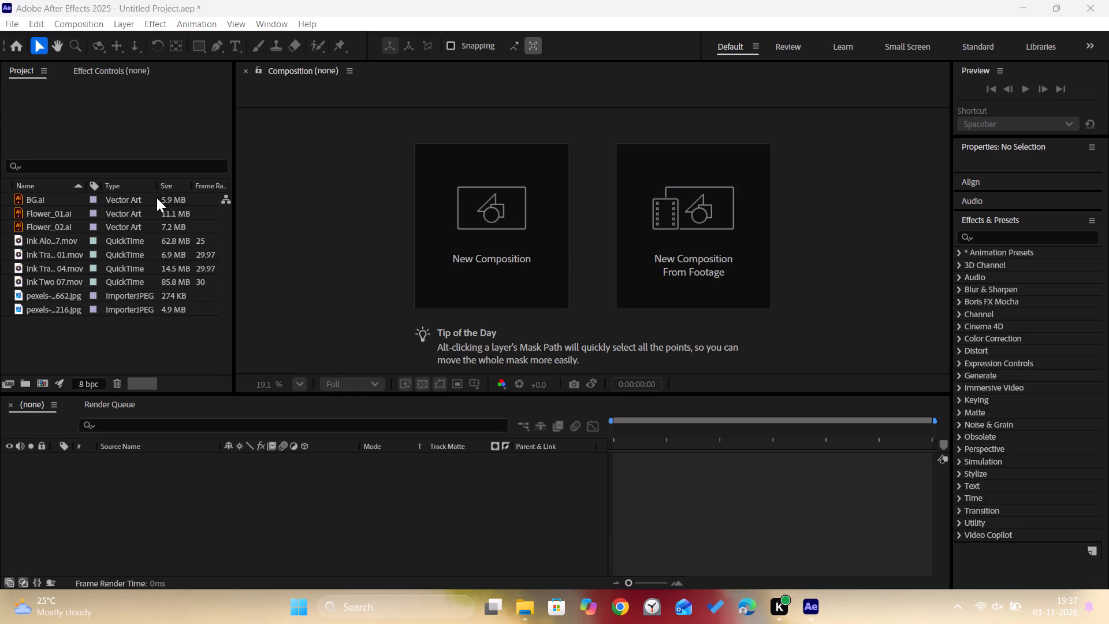
left_click_drag(157, 198, 117, 202)
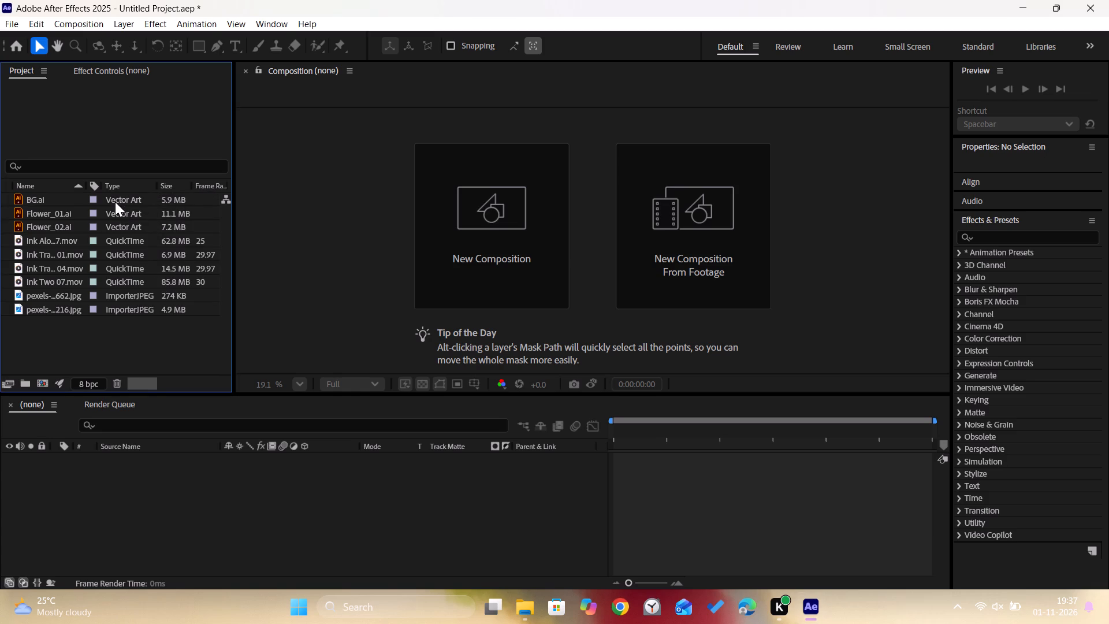
Create a new composition with a duration of 0:01:00:00.
left_click(440, 223)
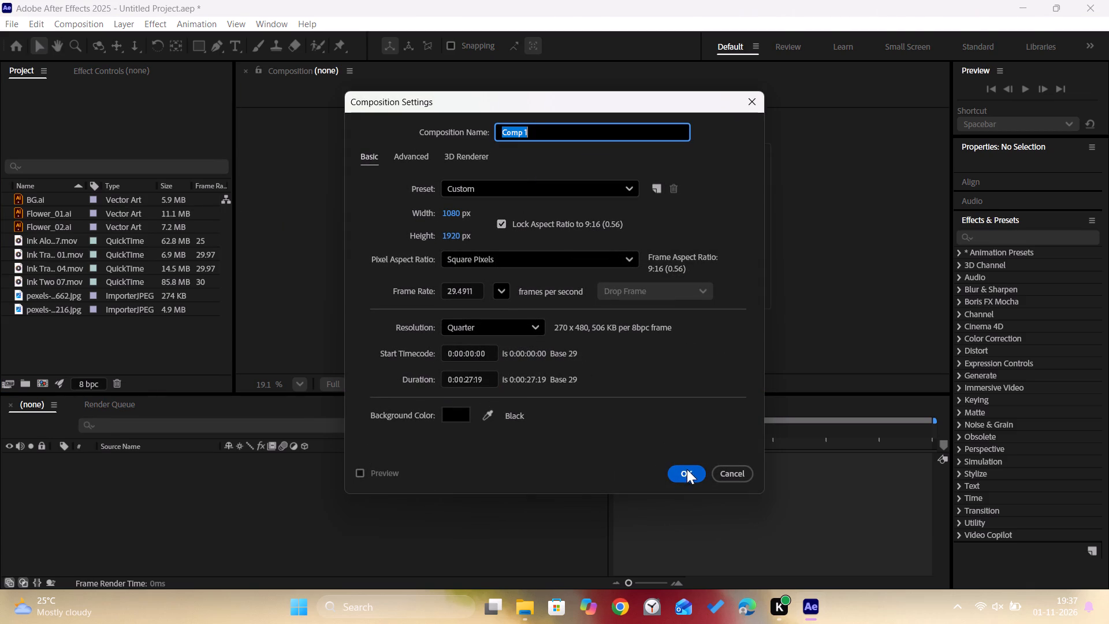
left_click(486, 377)
key("BackSpace")
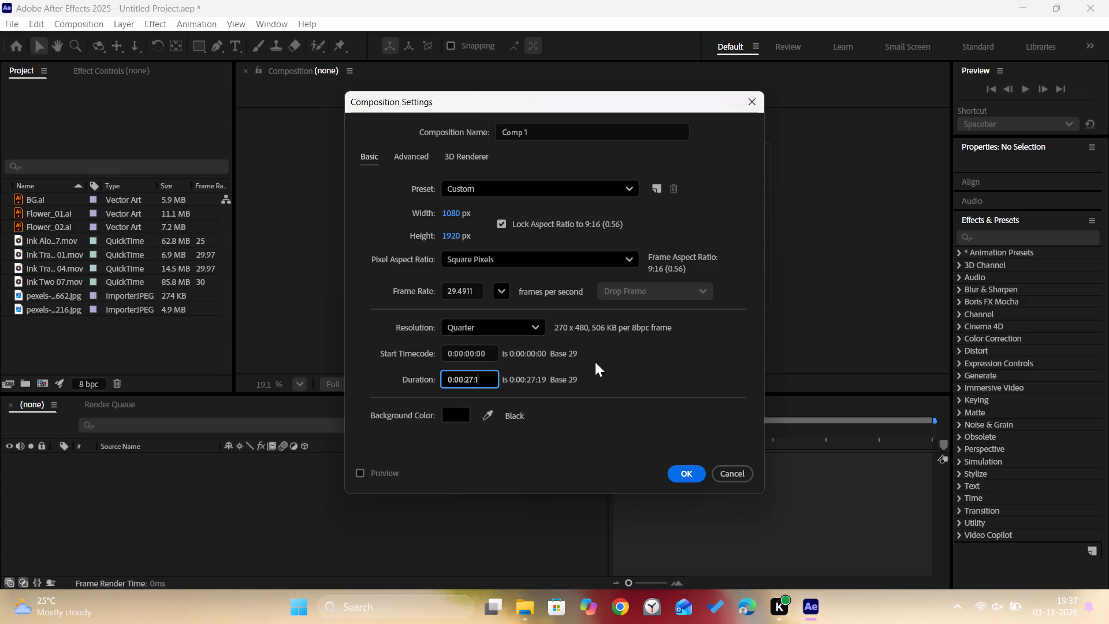
key("BackSpace")
key("Left")
key("Left")
key("Right")
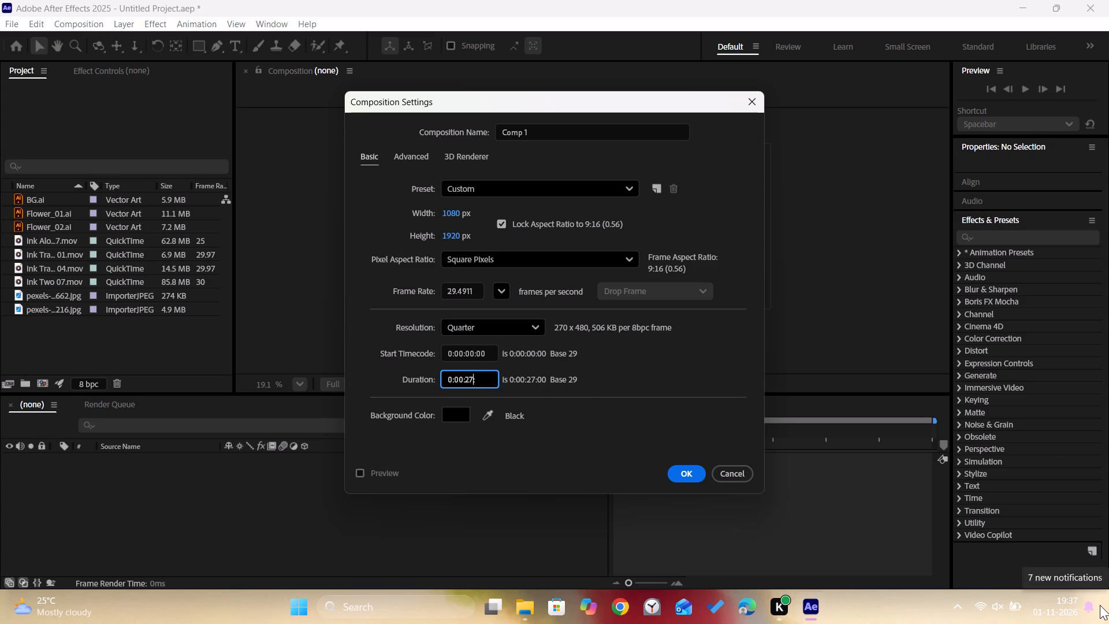
key("BackSpace")
key("BackSpace")
key("Left")
key("BackSpace")
key("1")
key("Return")
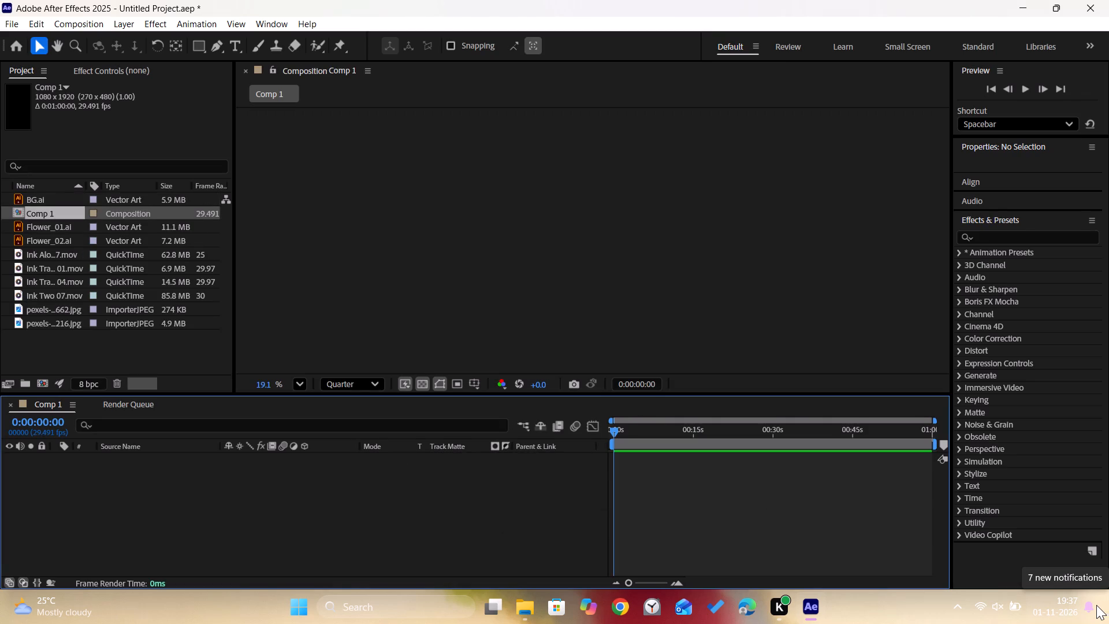
Undo the new composition and recreate it at 1920 px width and 1080 px height with the aspect ratio unlocked.
key("ctrl+z")
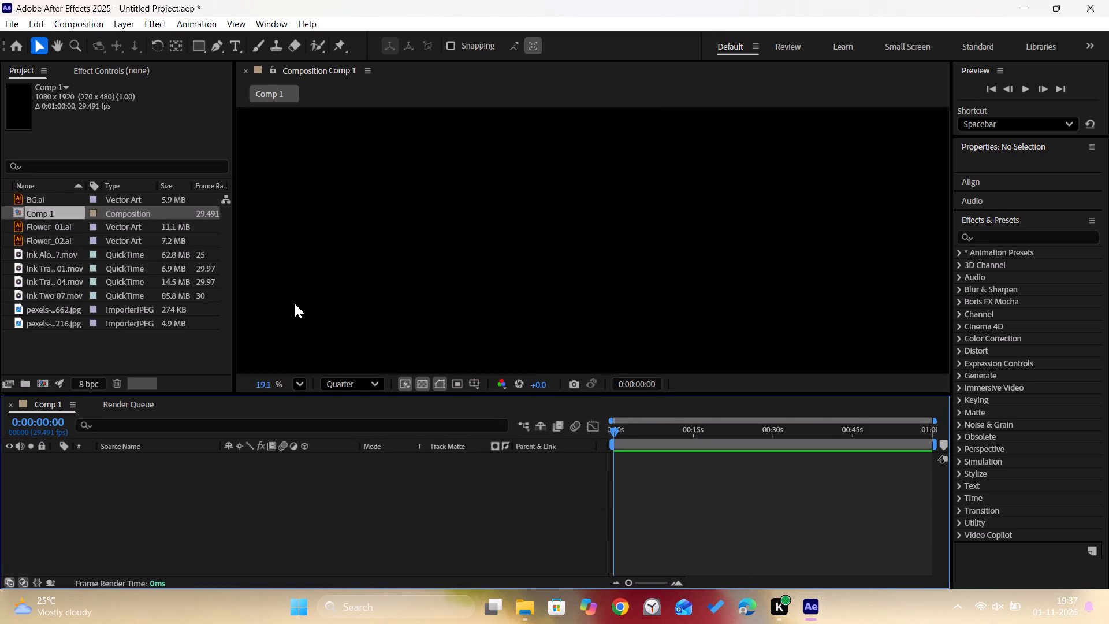
left_click(457, 211)
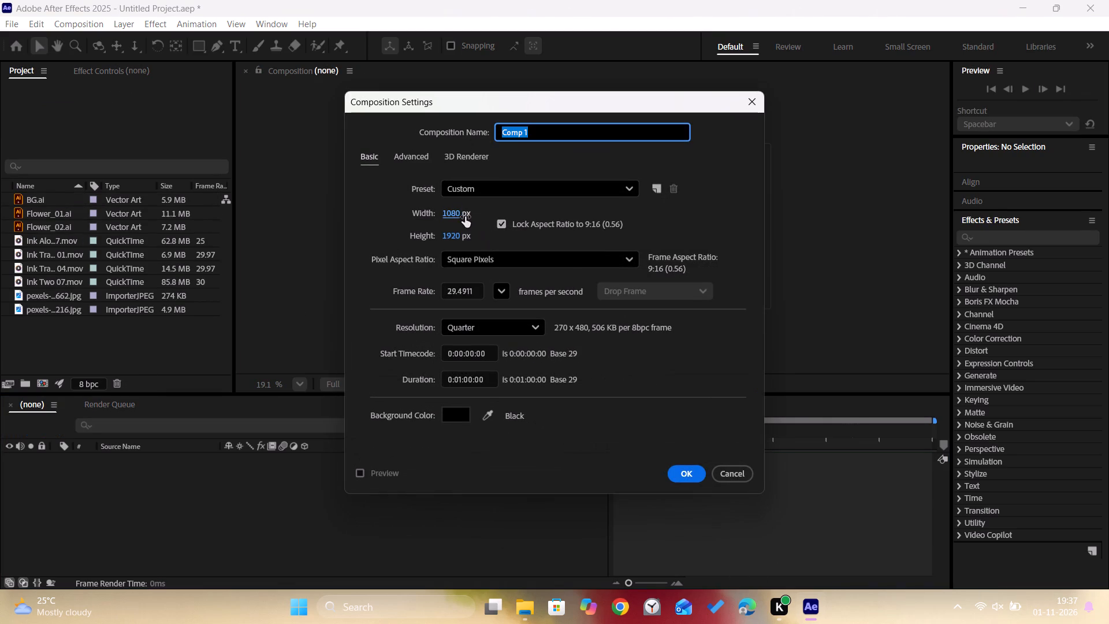
left_click(458, 214)
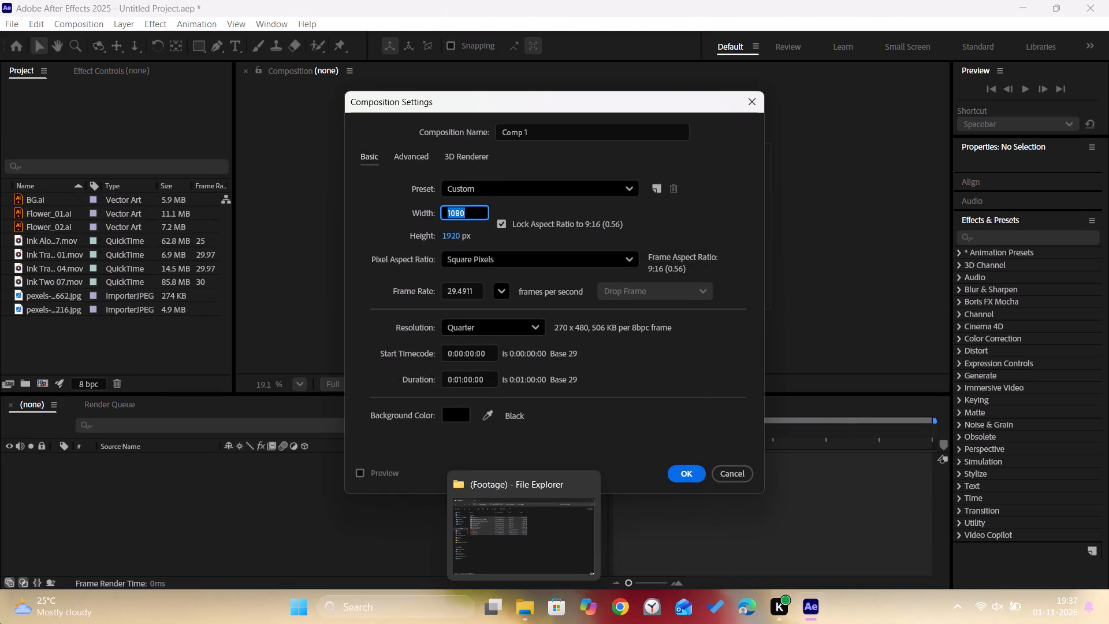
type("1920")
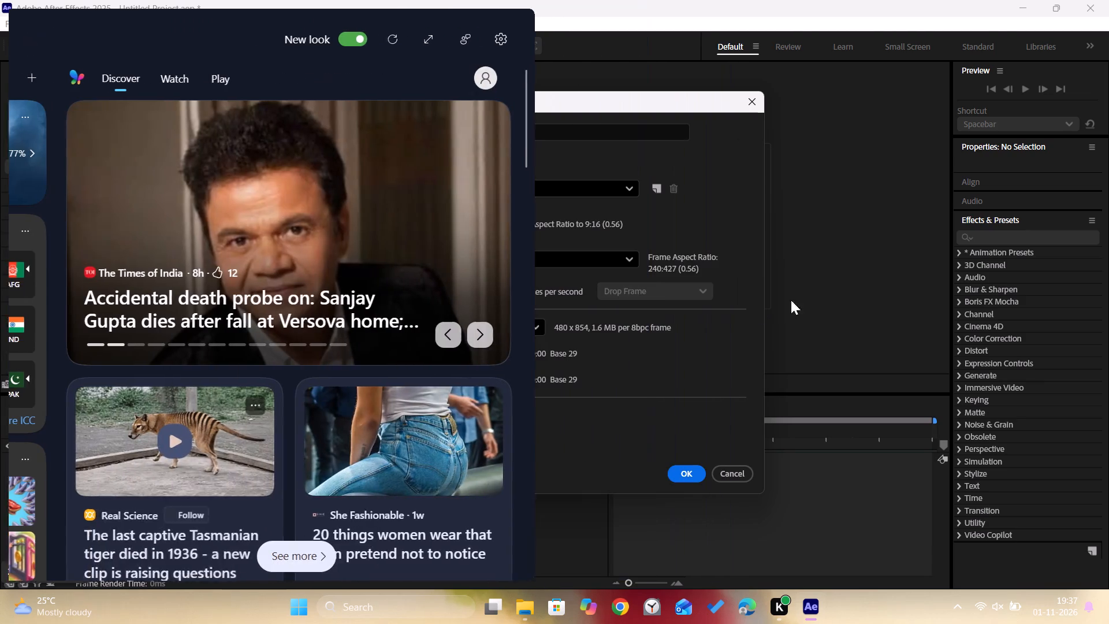
left_click(454, 235)
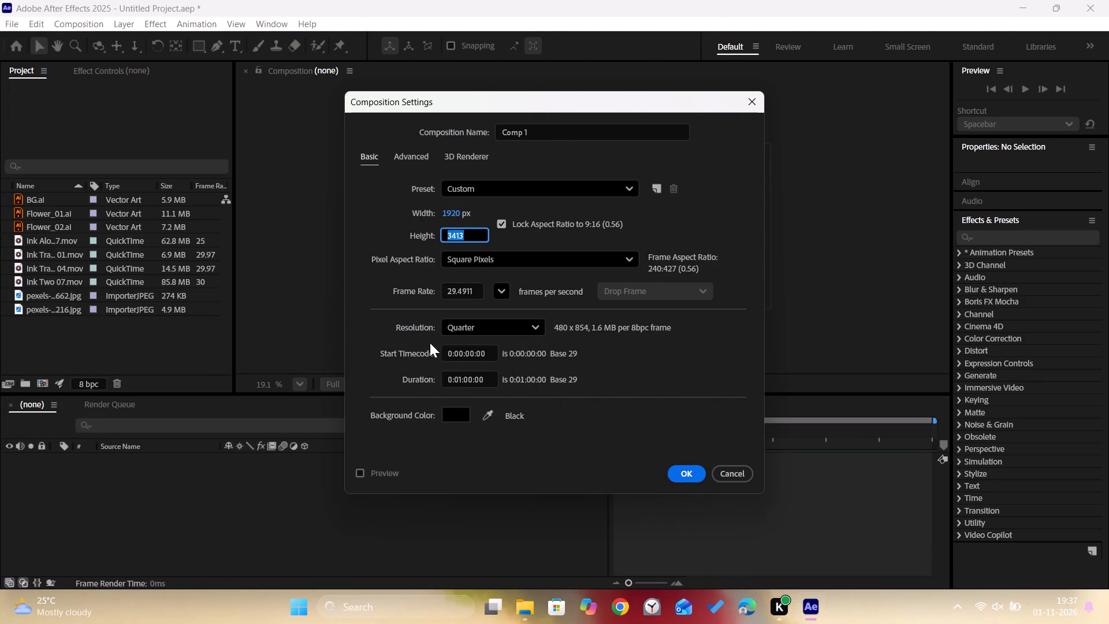
type("1080")
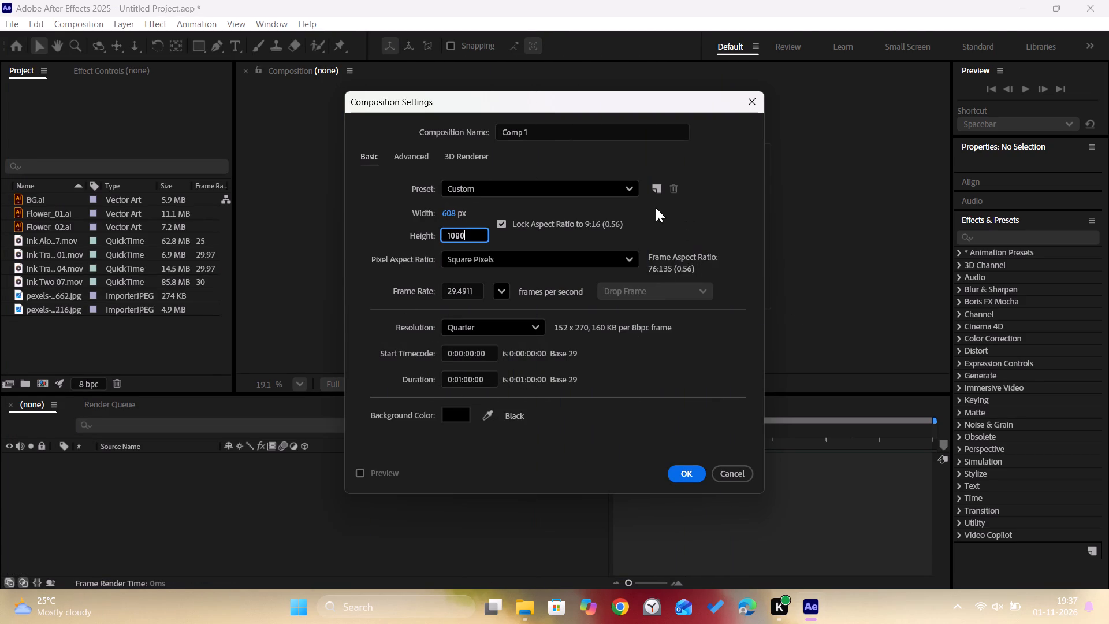
left_click(619, 216)
left_click(456, 233)
left_click(457, 216)
type("1920")
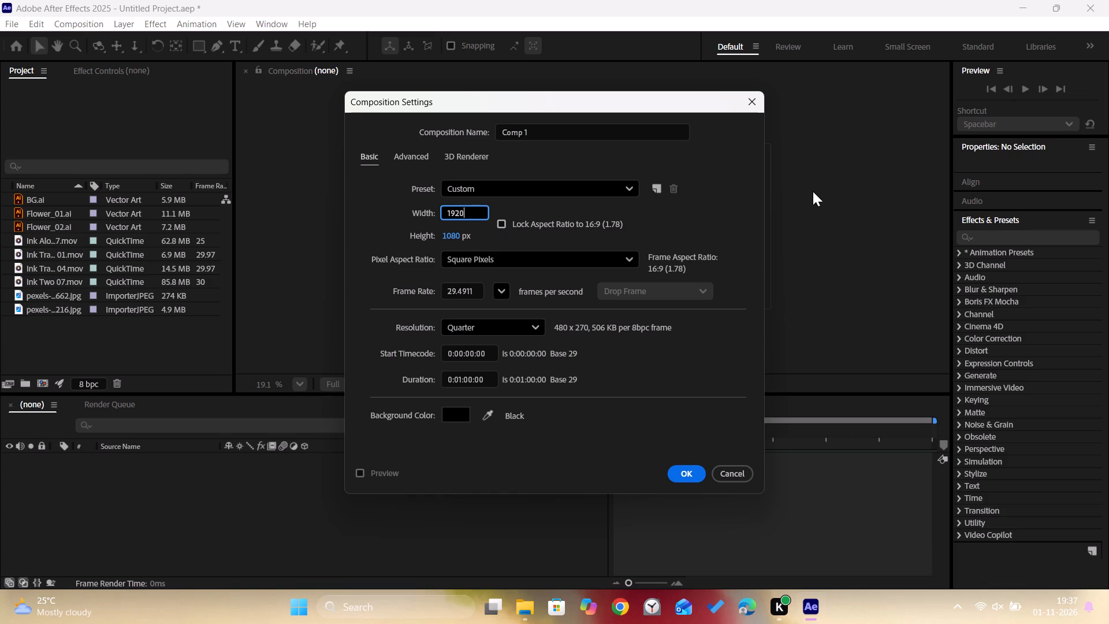
left_click(706, 227)
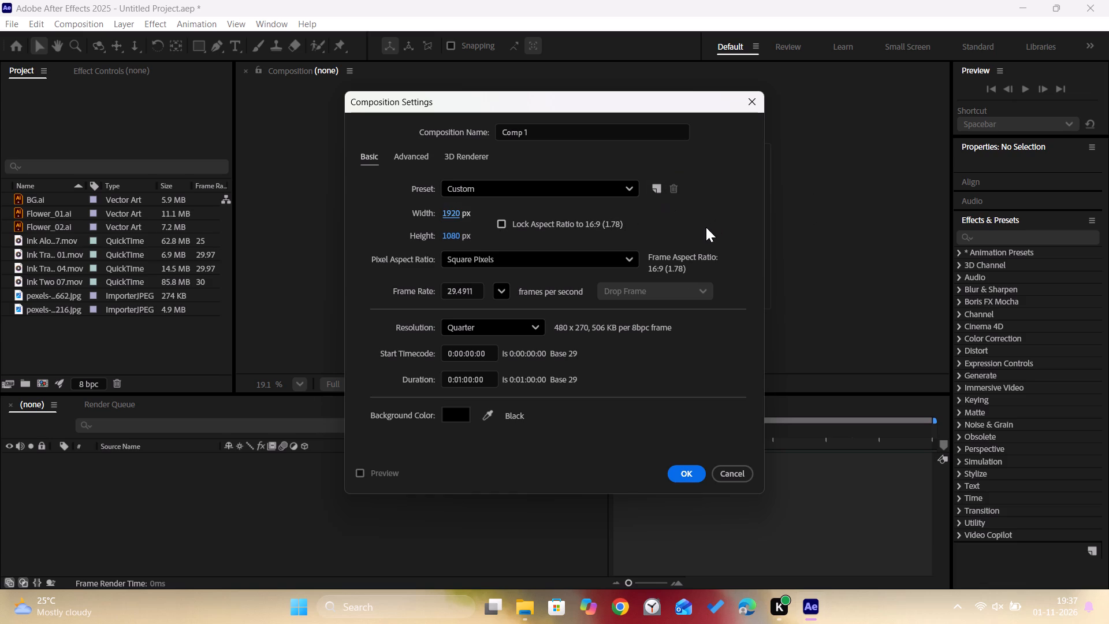
left_click(677, 462)
left_click(678, 471)
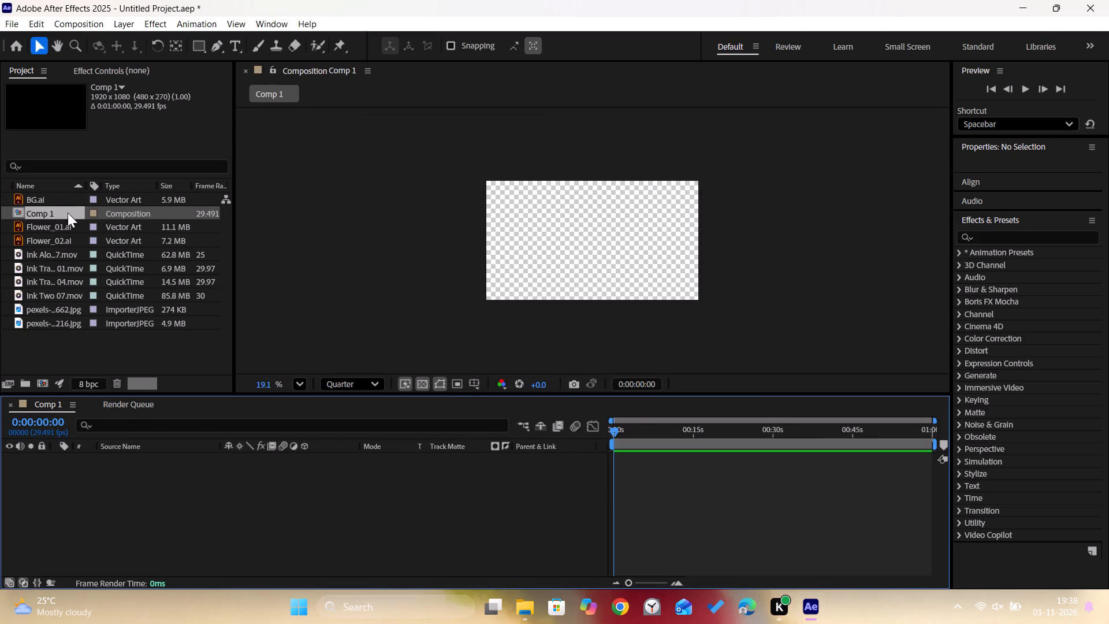
Add the BG.ai artwork to the Comp 1 timeline as a background layer.
left_click_drag(73, 212, 65, 336)
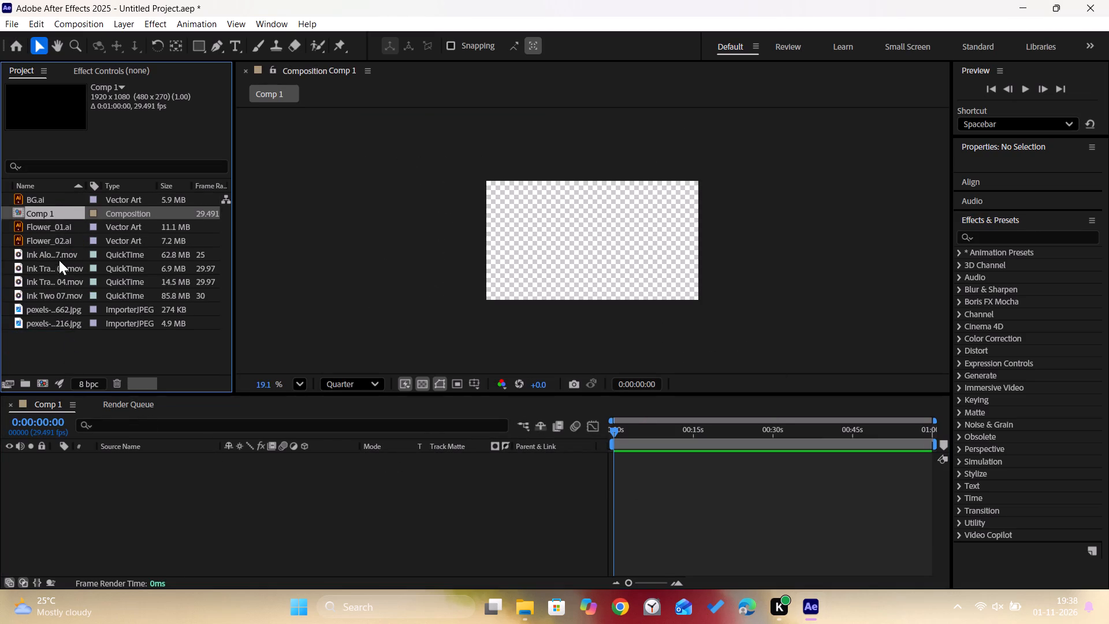
left_click(94, 350)
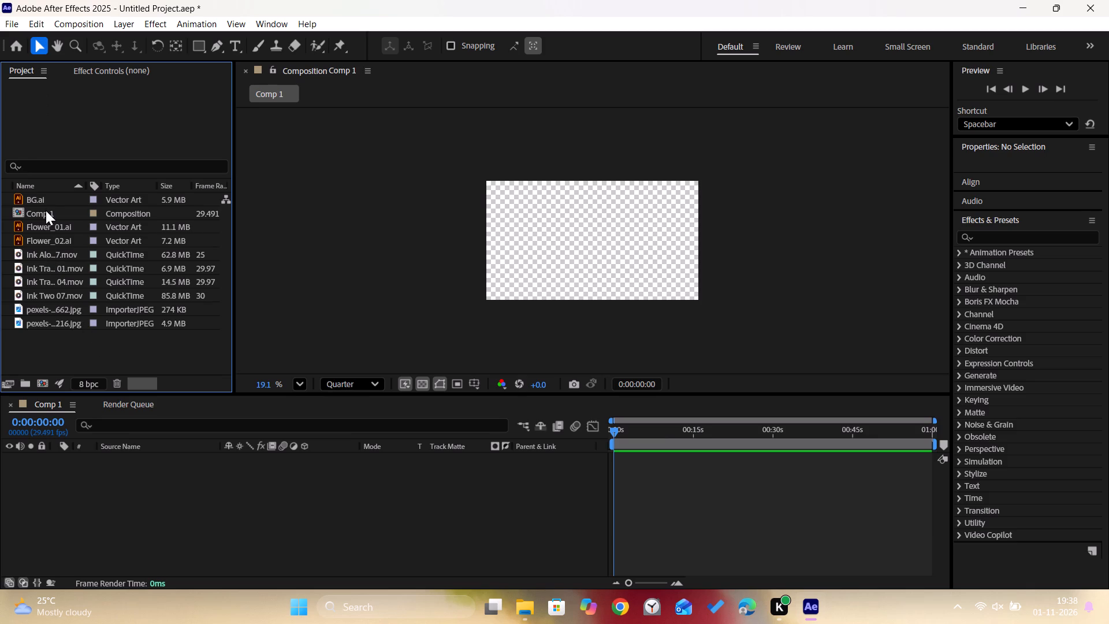
left_click_drag(45, 201, 79, 473)
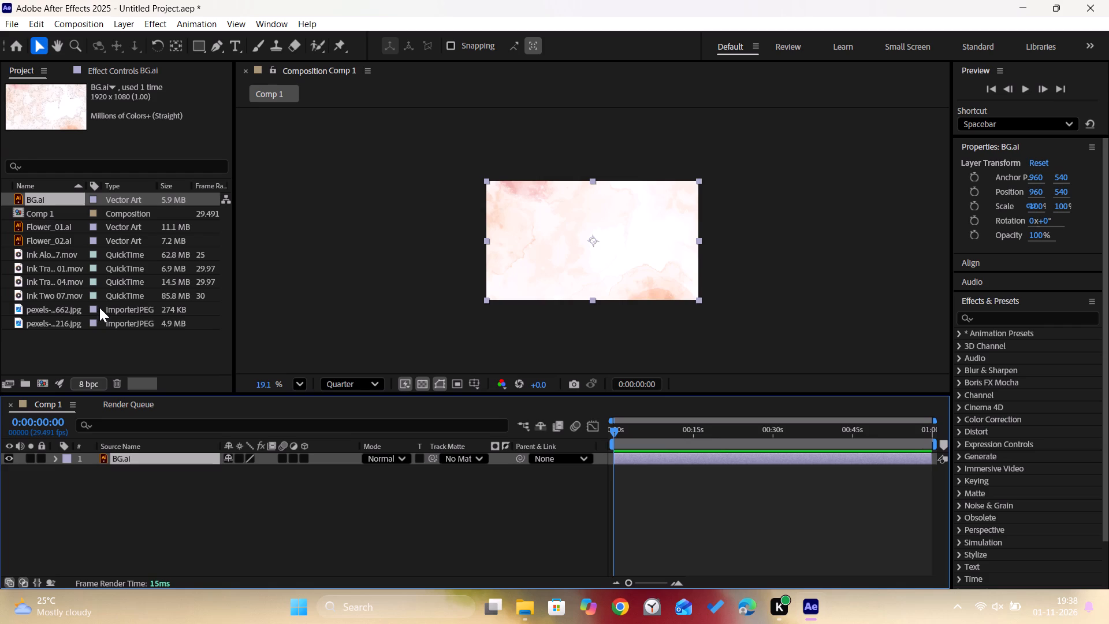
Add the Ink Transition 04.mov footage to the Comp 1 timeline above the BG.ai layer.
left_click(134, 368)
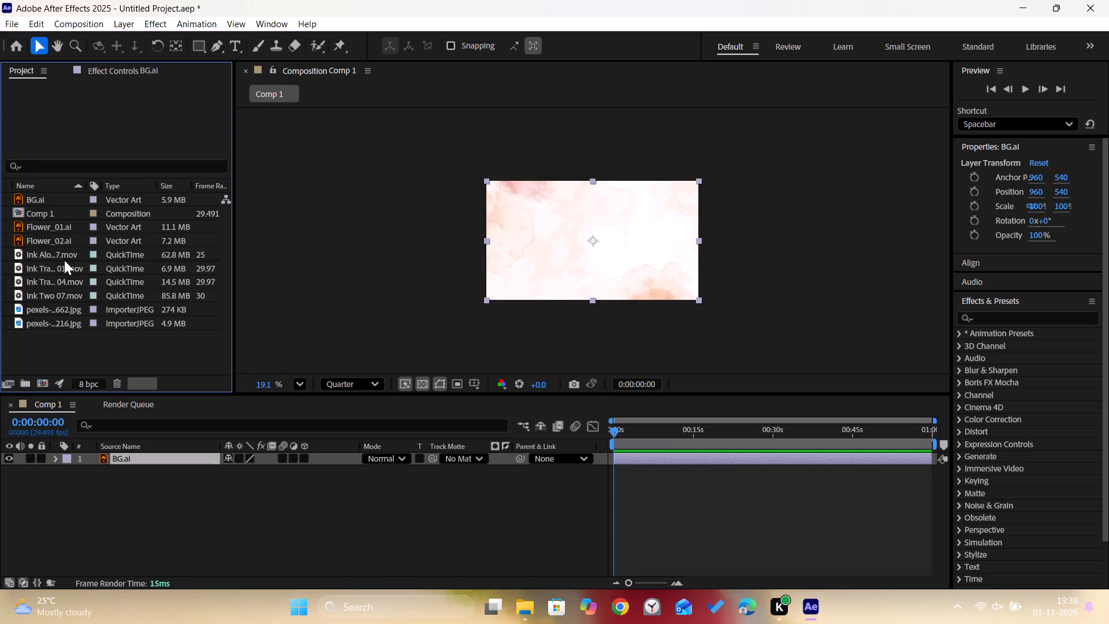
left_click_drag(69, 284, 117, 377)
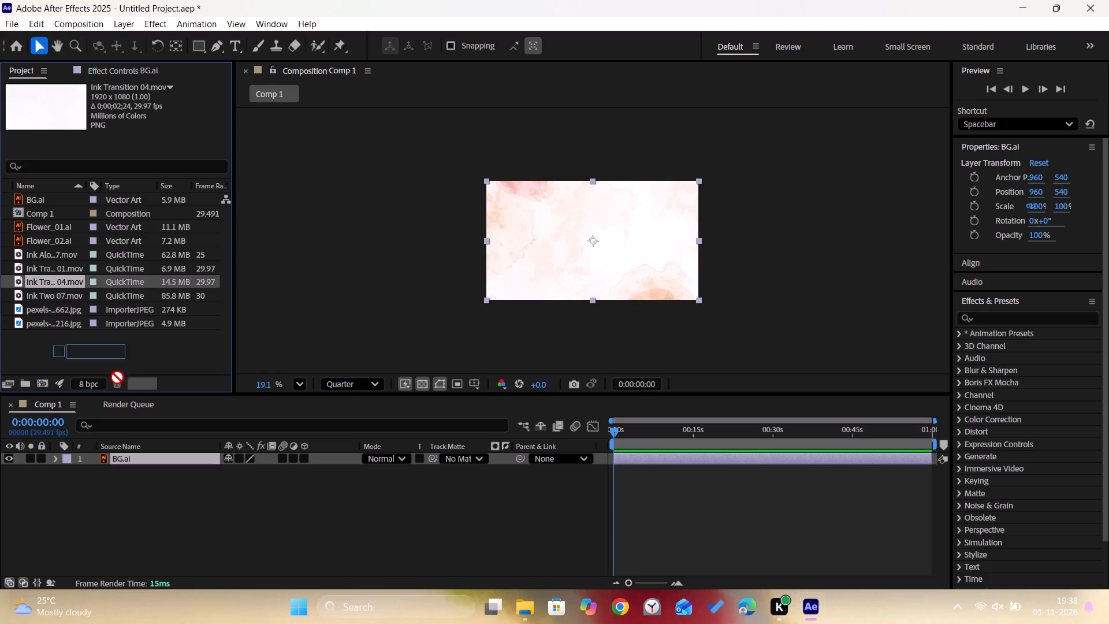
left_click_drag(117, 377, 139, 451)
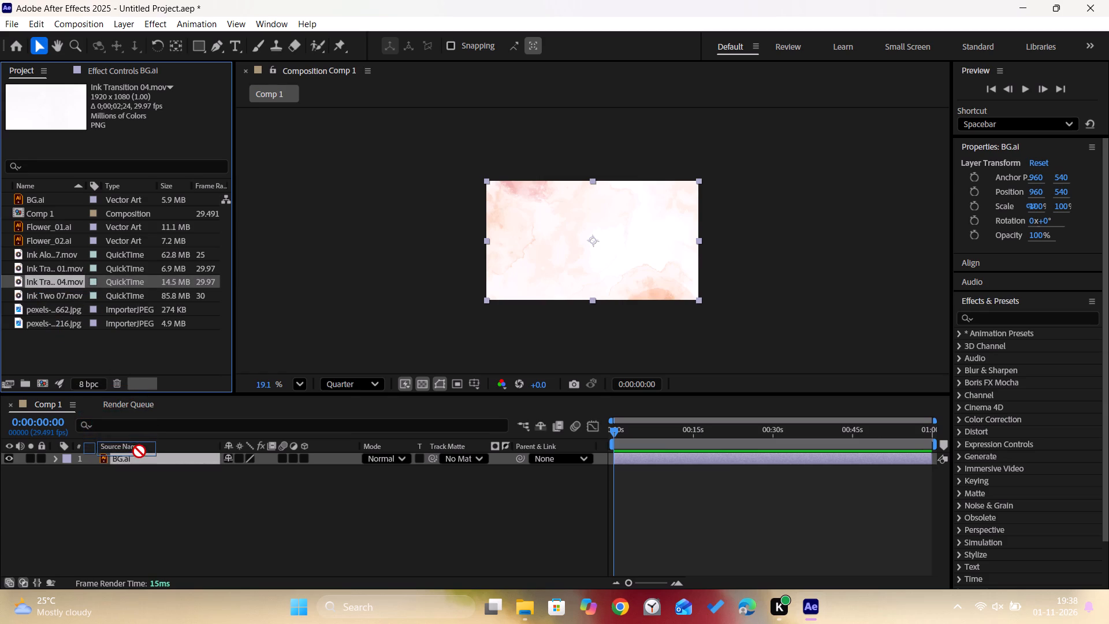
left_click_drag(139, 451, 140, 453)
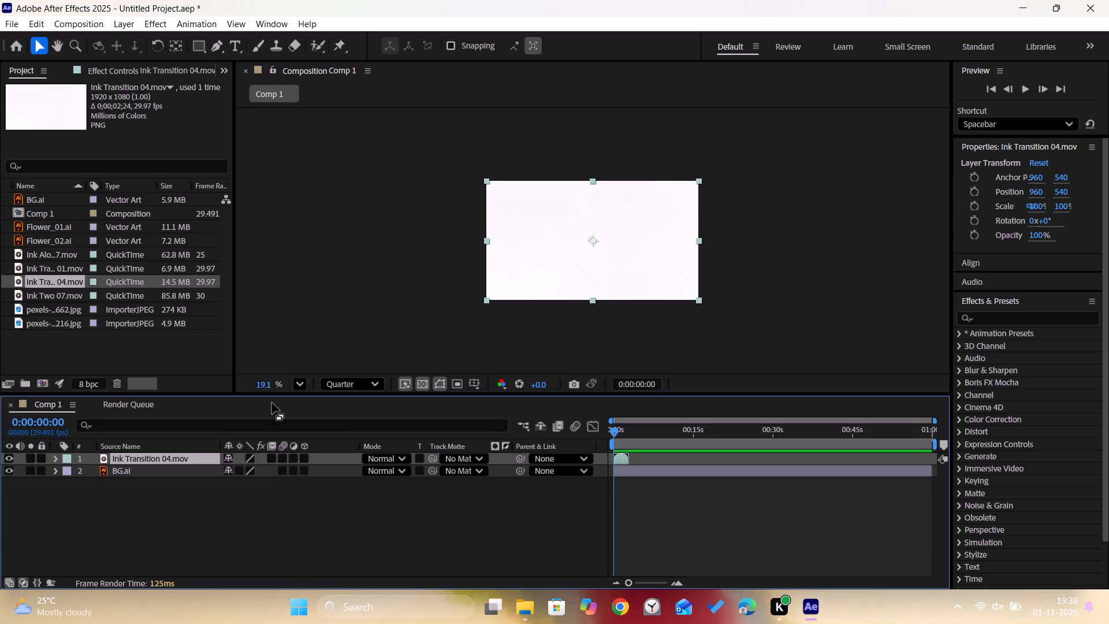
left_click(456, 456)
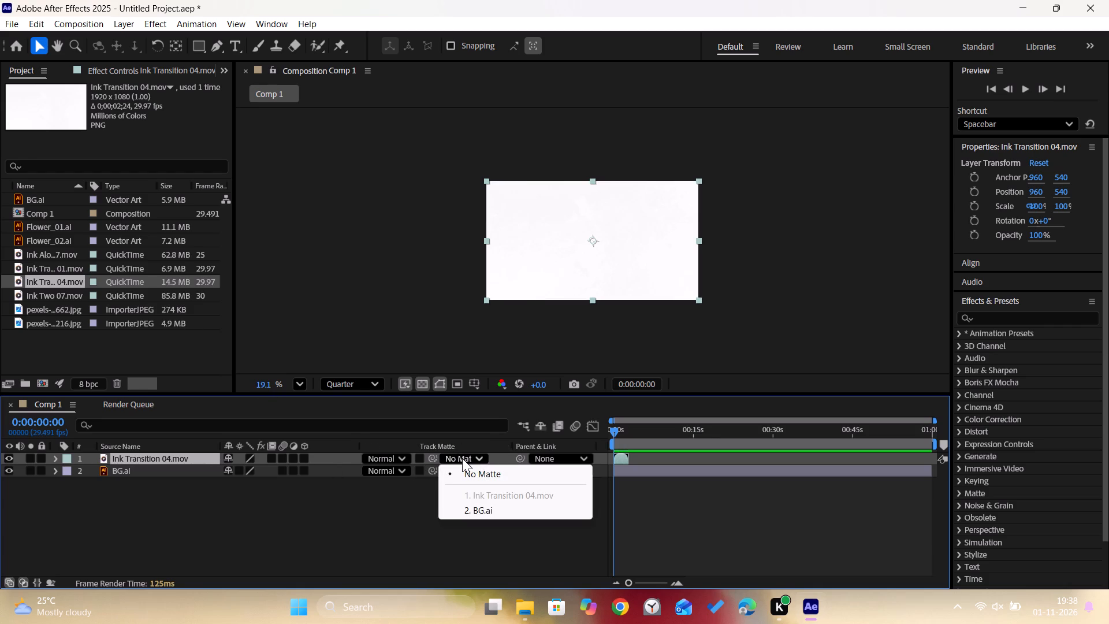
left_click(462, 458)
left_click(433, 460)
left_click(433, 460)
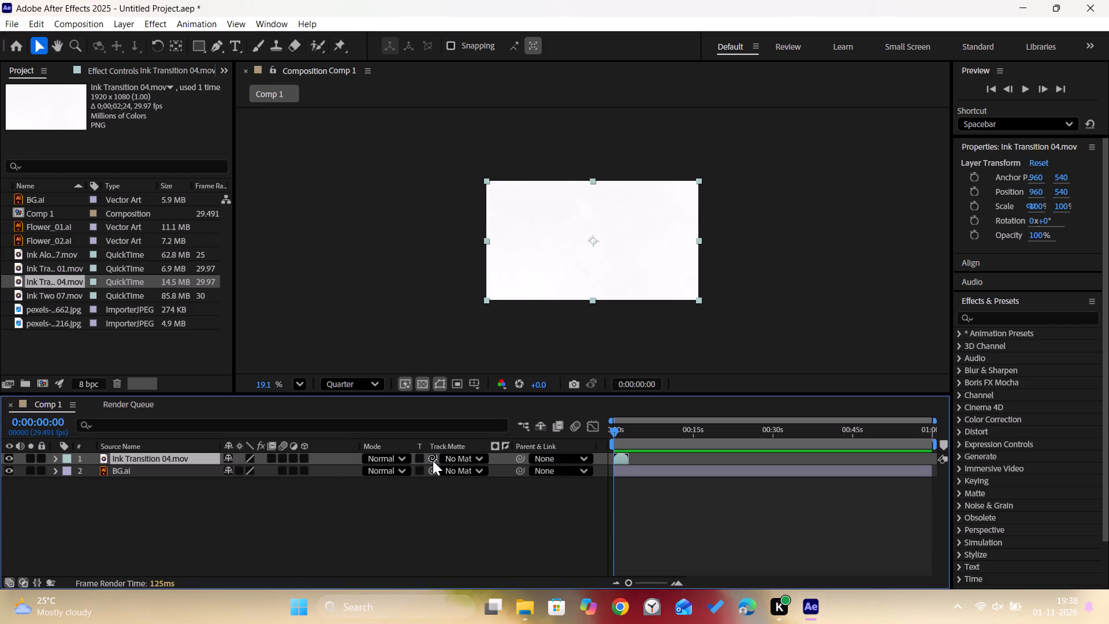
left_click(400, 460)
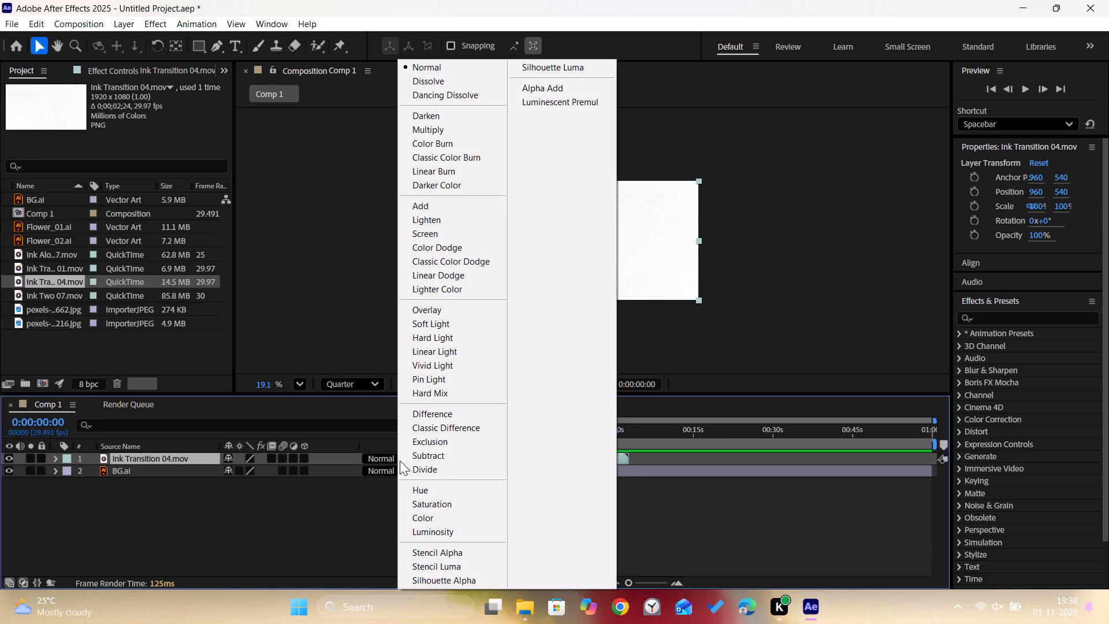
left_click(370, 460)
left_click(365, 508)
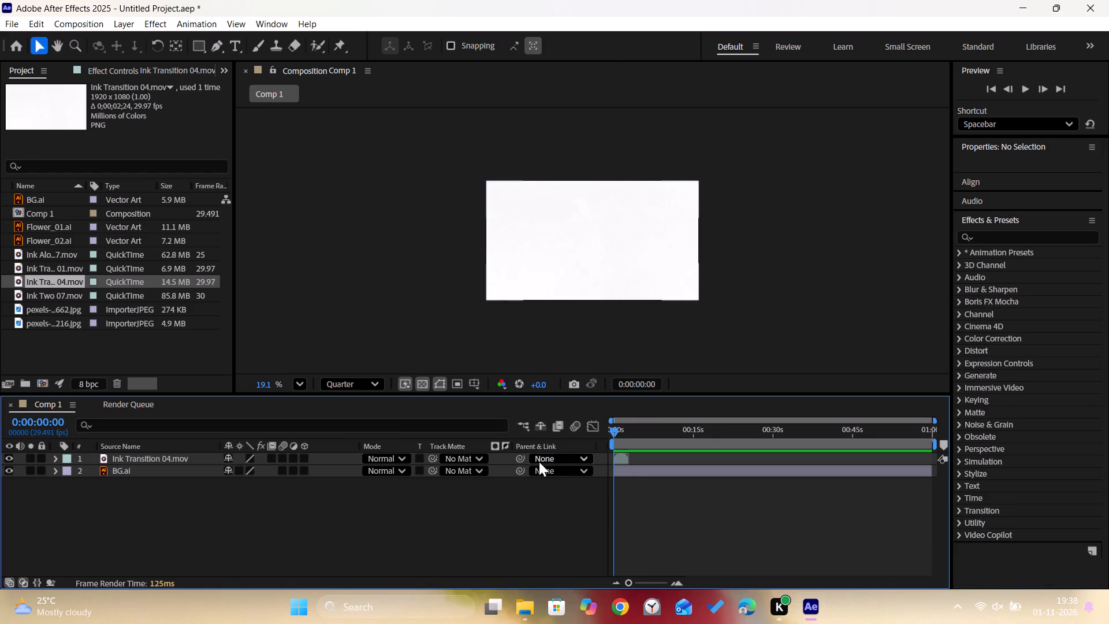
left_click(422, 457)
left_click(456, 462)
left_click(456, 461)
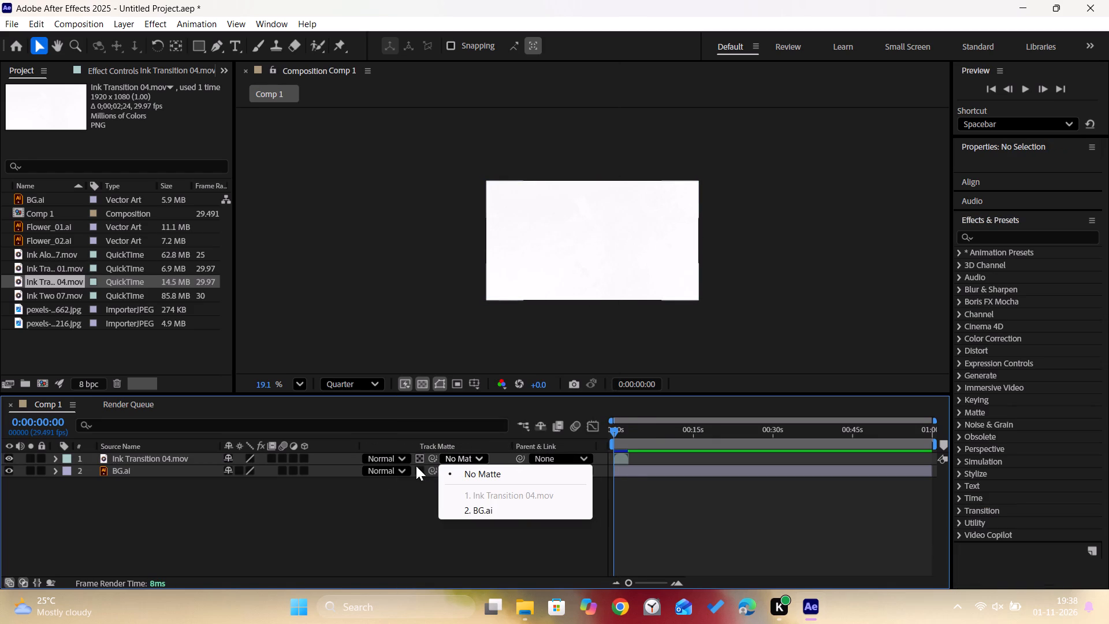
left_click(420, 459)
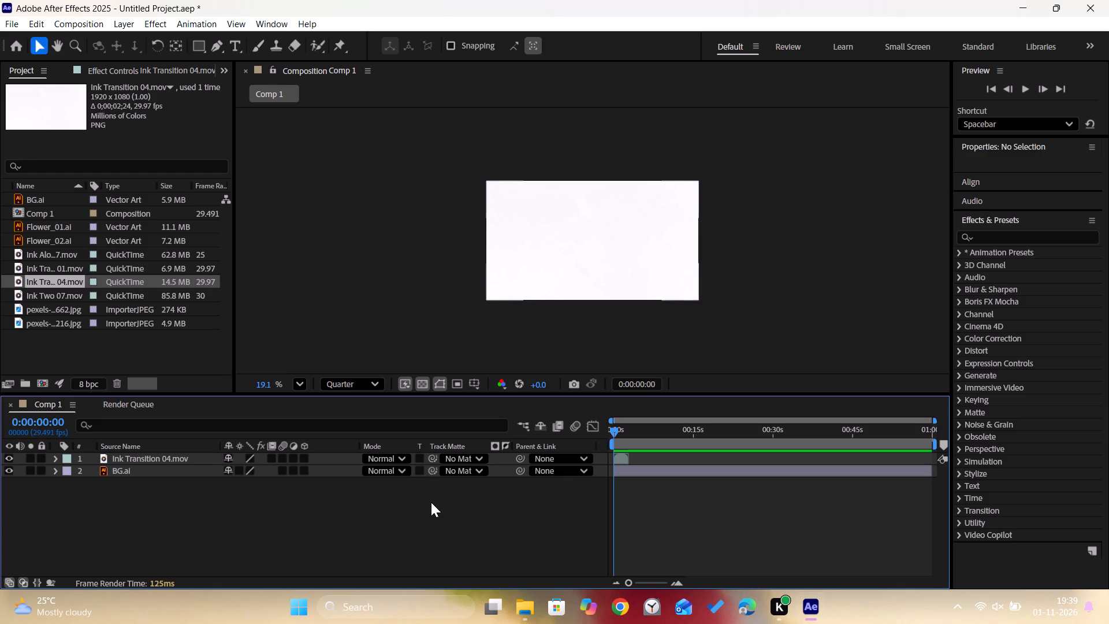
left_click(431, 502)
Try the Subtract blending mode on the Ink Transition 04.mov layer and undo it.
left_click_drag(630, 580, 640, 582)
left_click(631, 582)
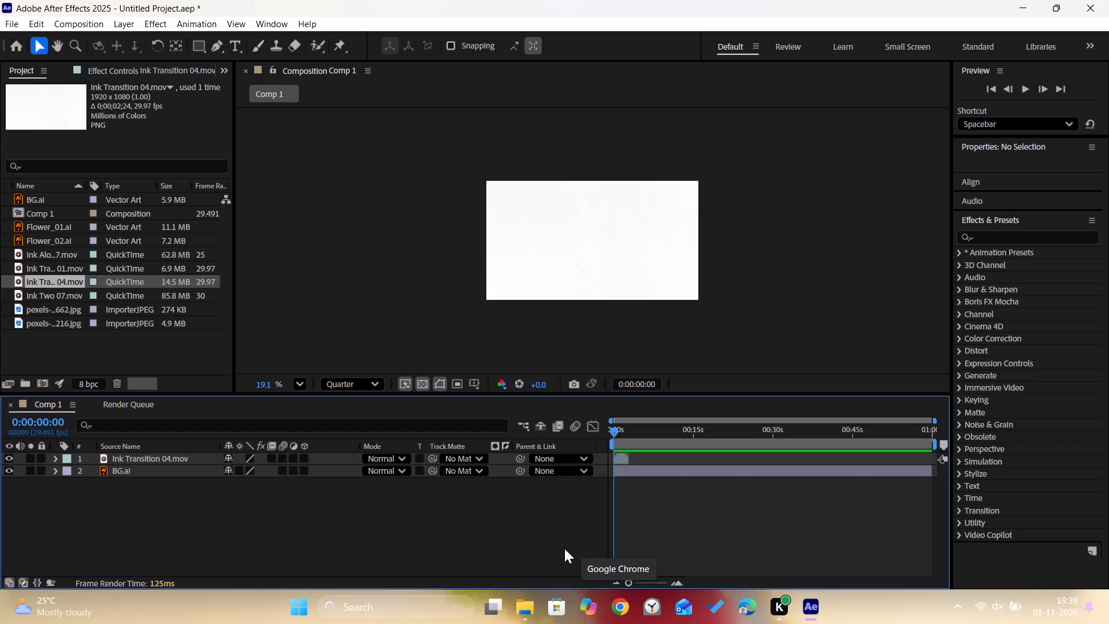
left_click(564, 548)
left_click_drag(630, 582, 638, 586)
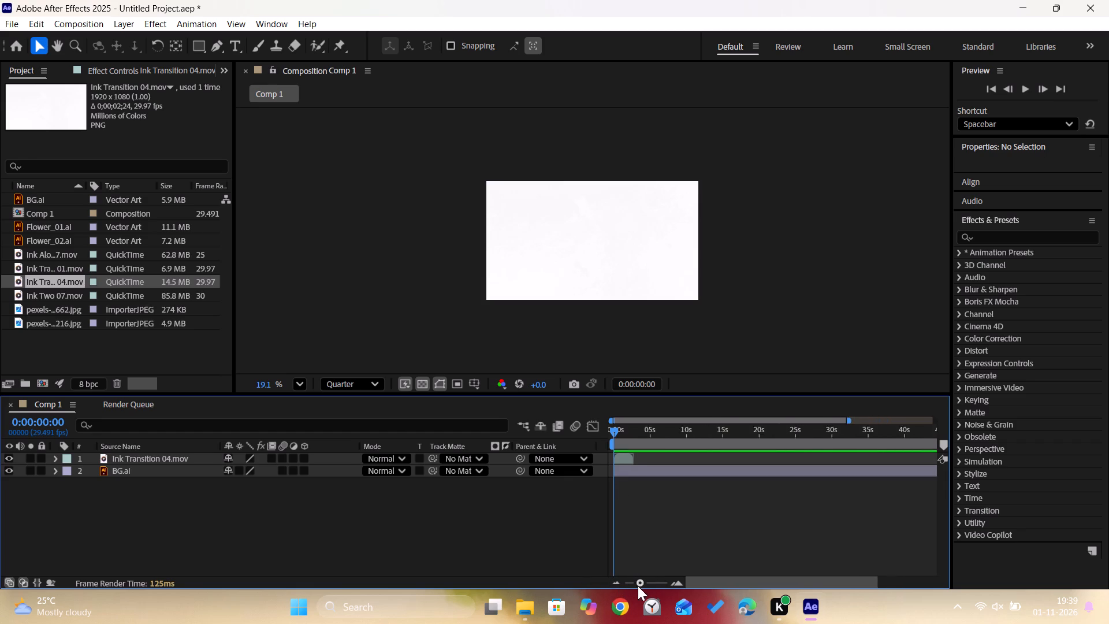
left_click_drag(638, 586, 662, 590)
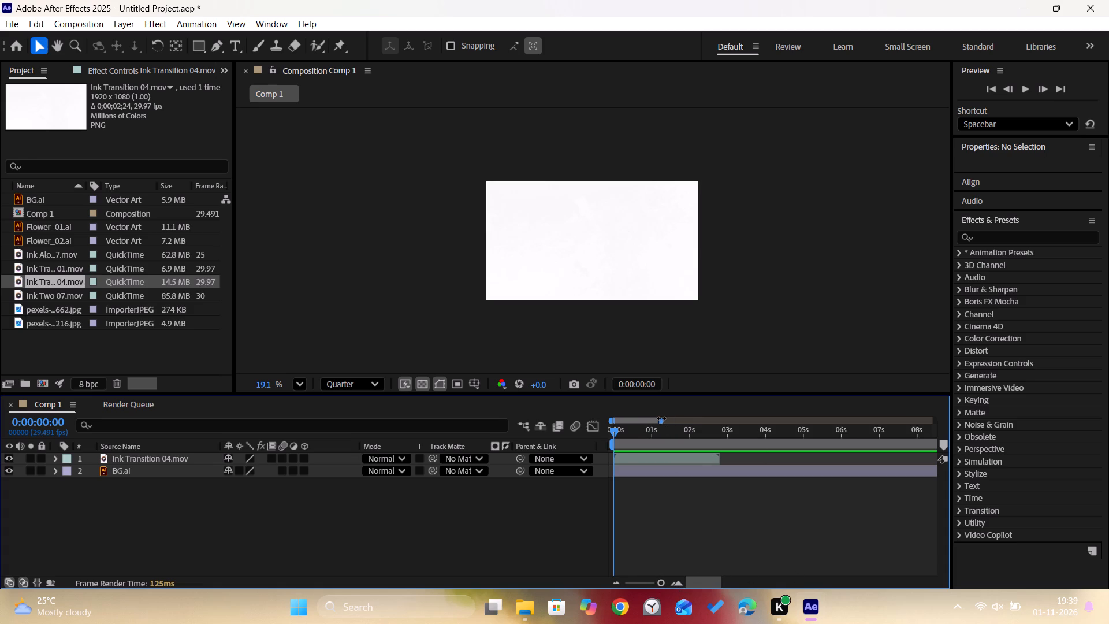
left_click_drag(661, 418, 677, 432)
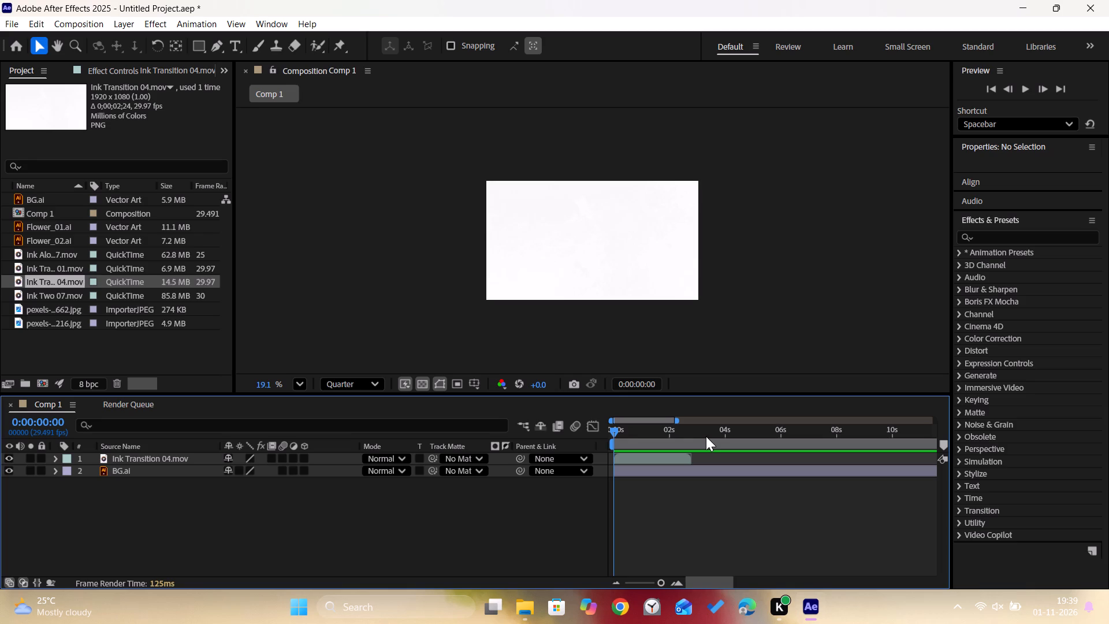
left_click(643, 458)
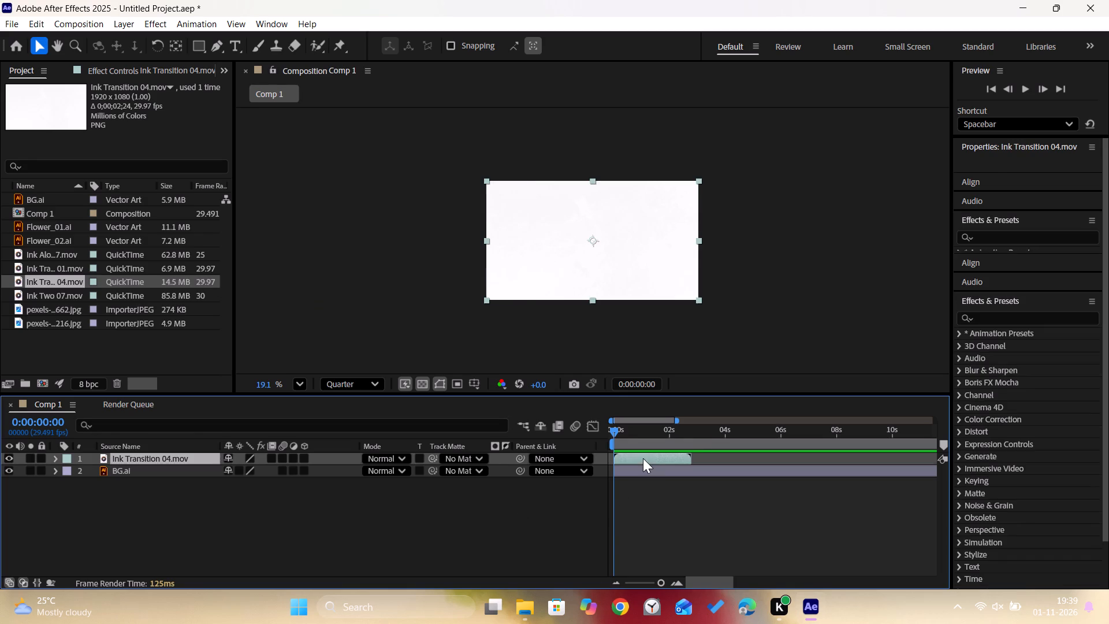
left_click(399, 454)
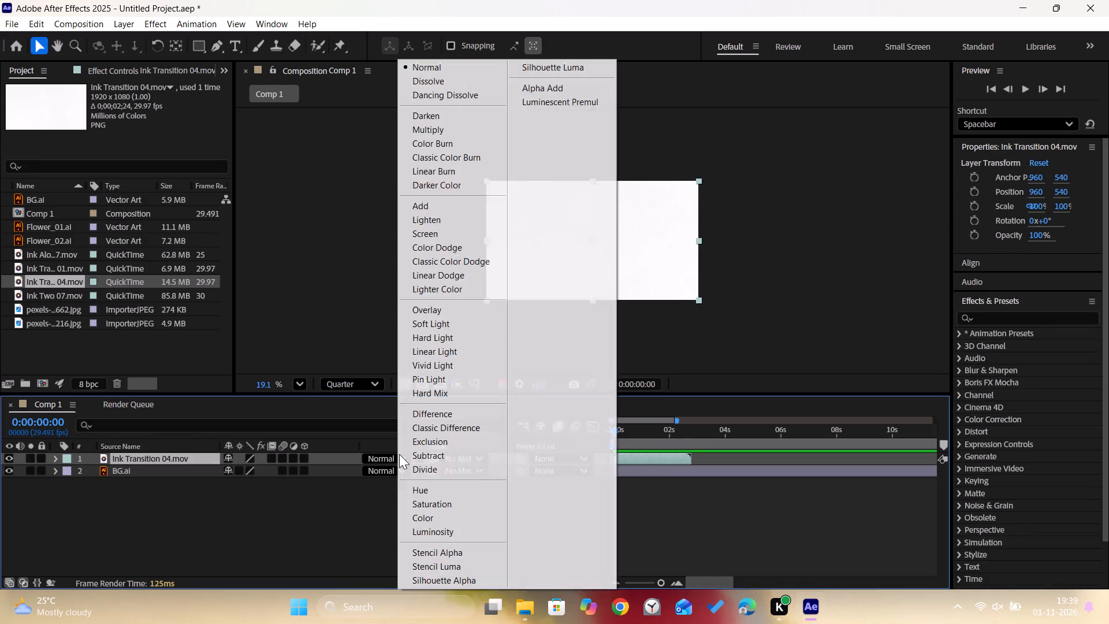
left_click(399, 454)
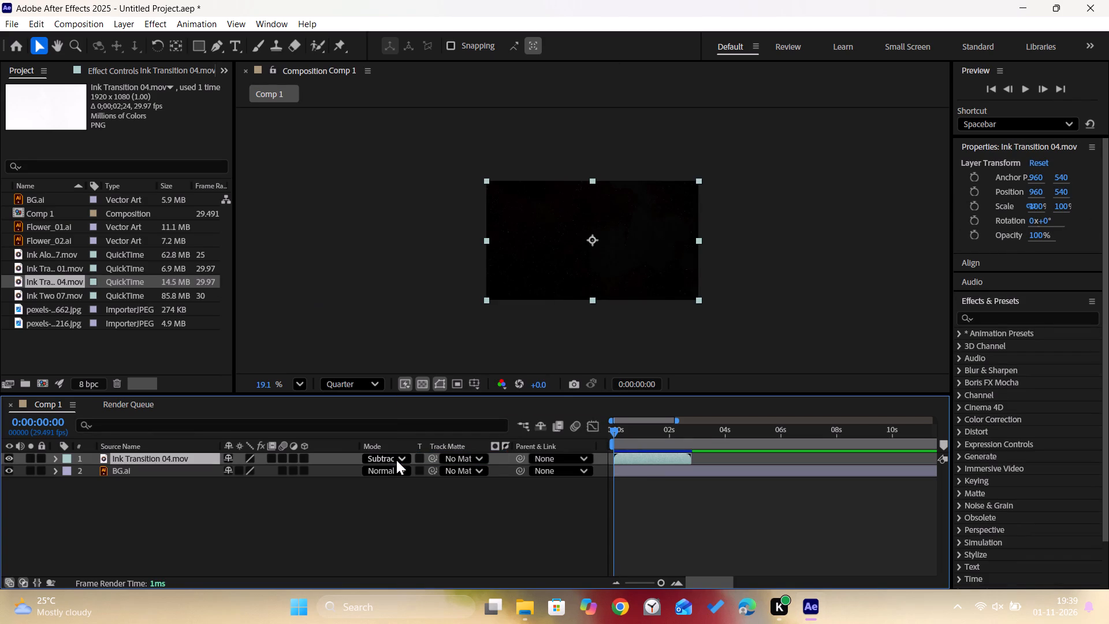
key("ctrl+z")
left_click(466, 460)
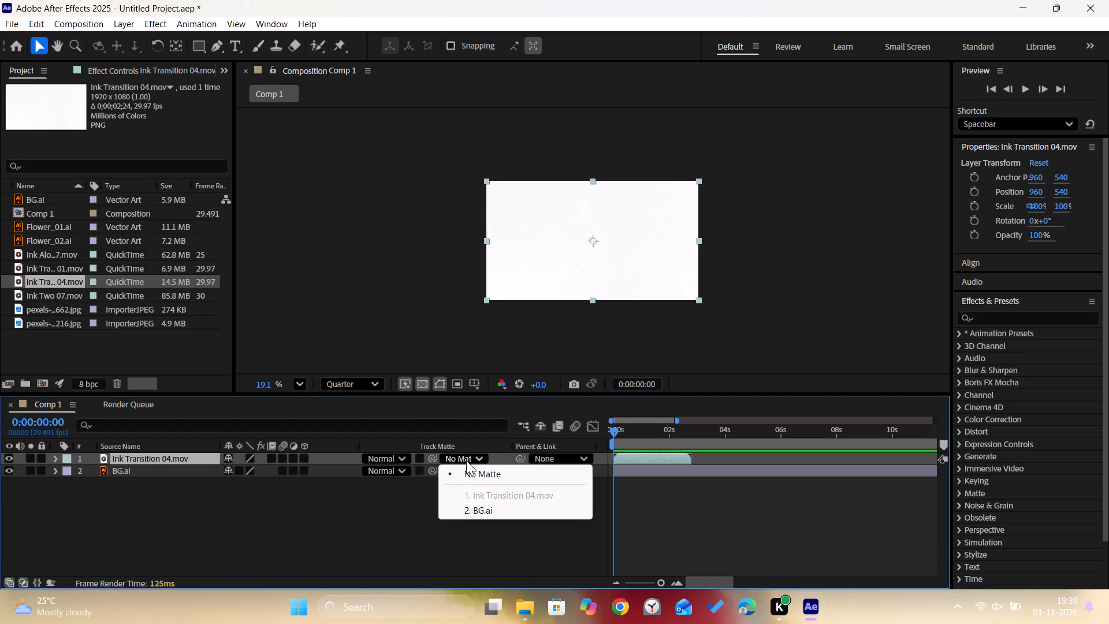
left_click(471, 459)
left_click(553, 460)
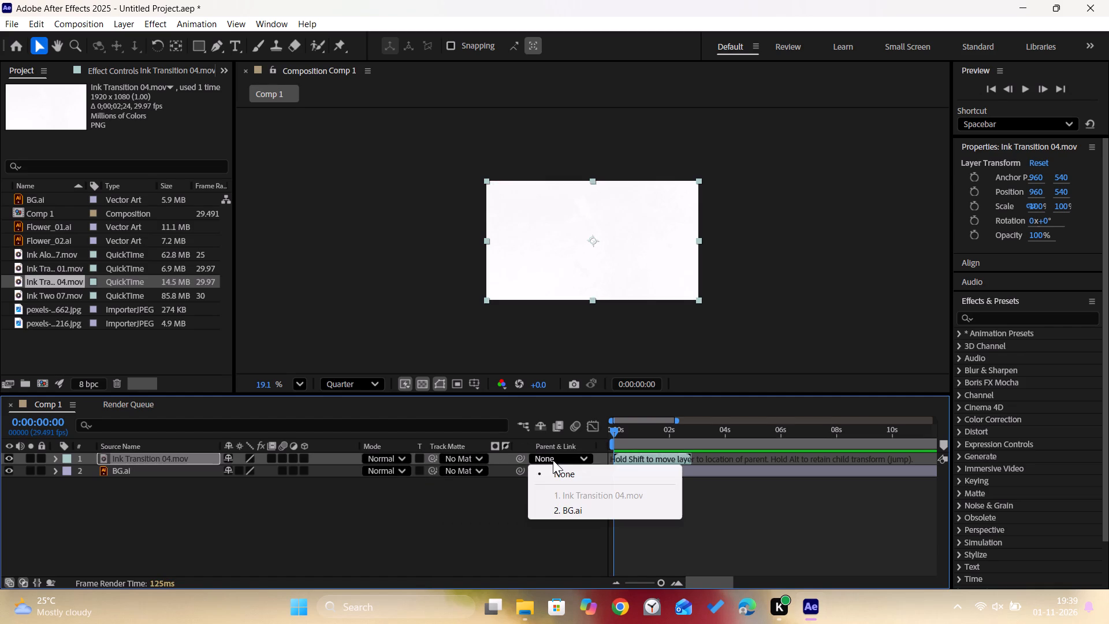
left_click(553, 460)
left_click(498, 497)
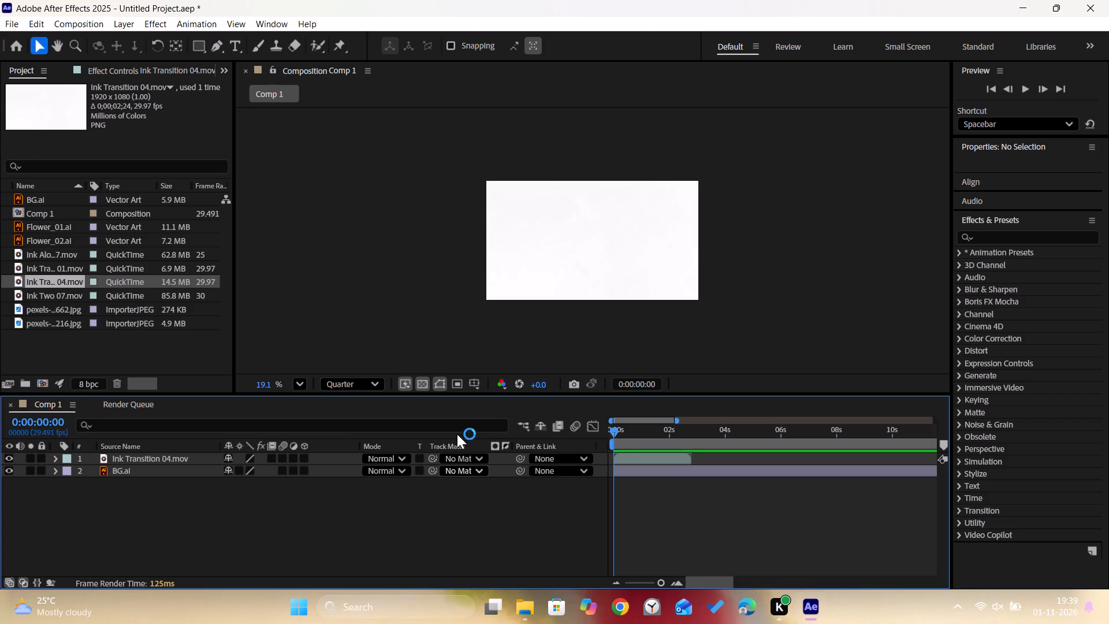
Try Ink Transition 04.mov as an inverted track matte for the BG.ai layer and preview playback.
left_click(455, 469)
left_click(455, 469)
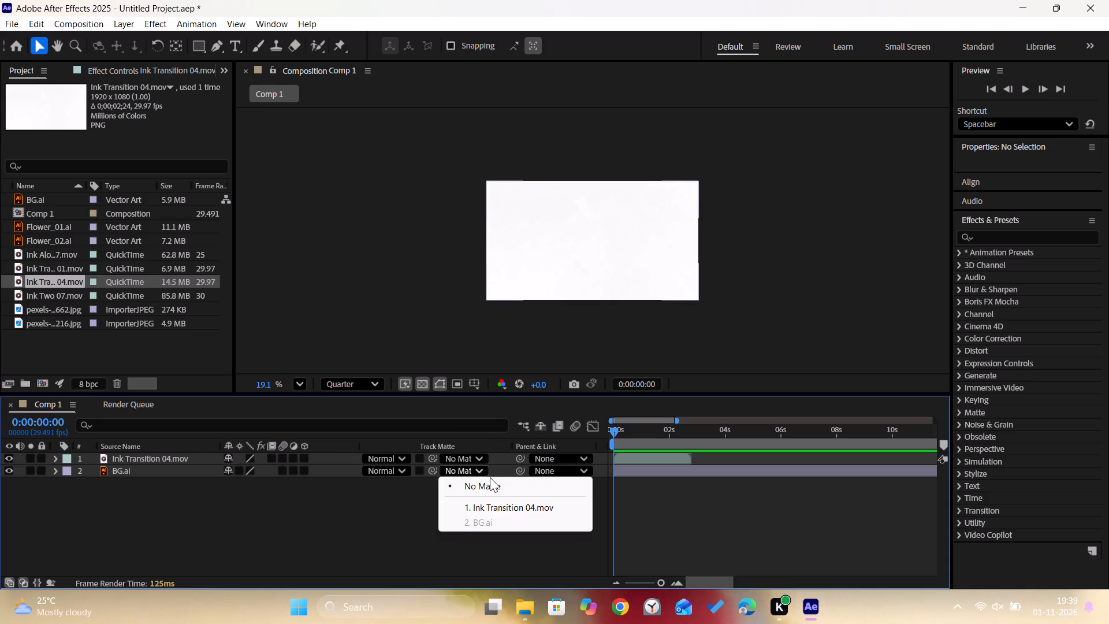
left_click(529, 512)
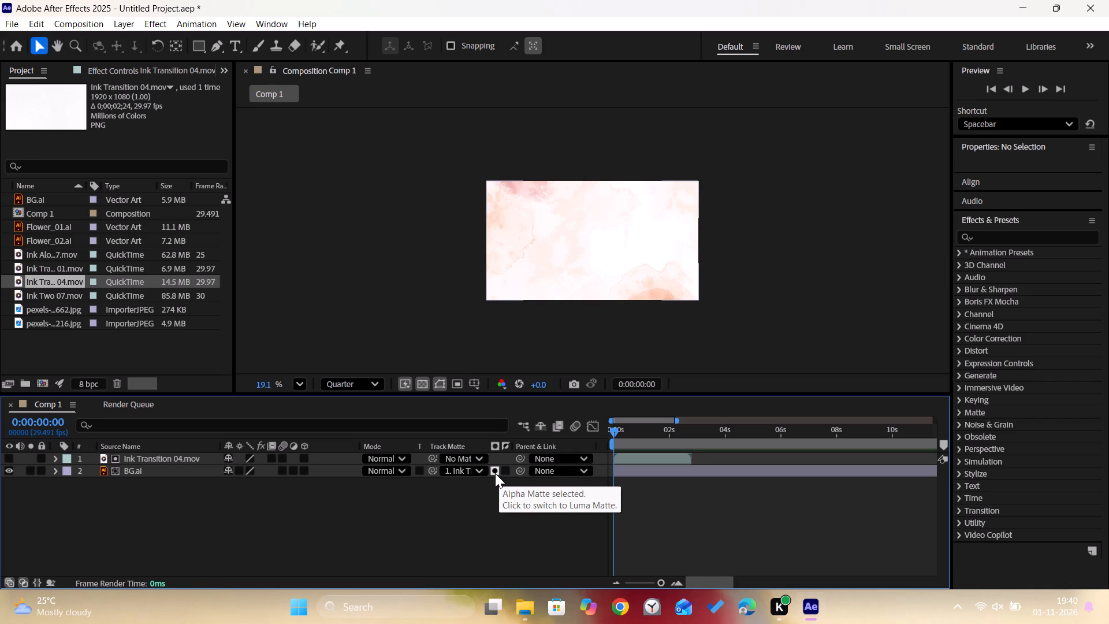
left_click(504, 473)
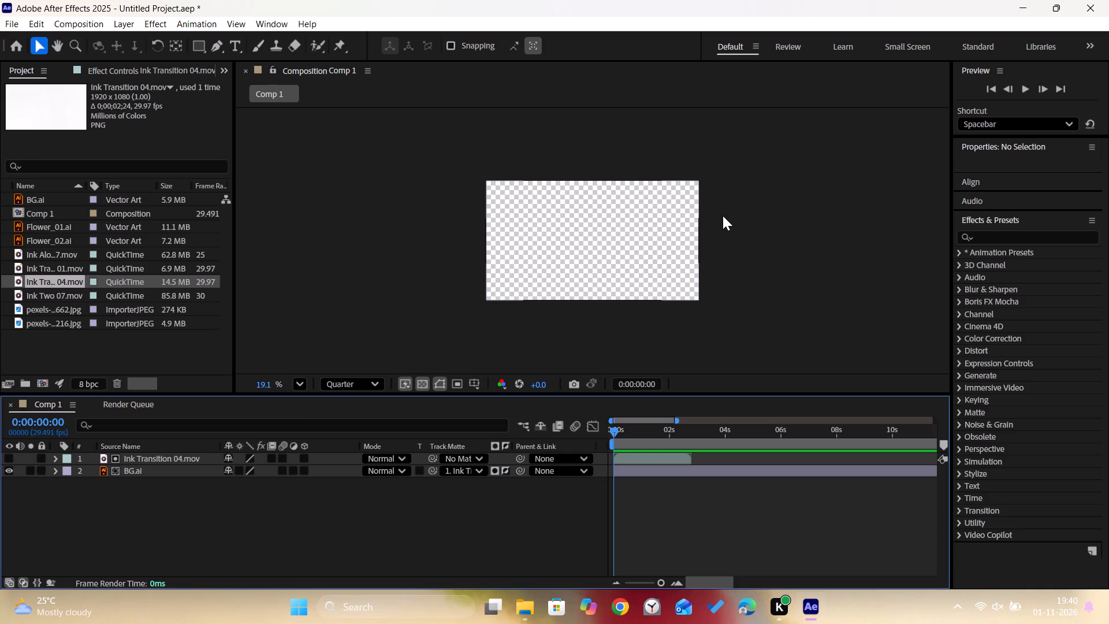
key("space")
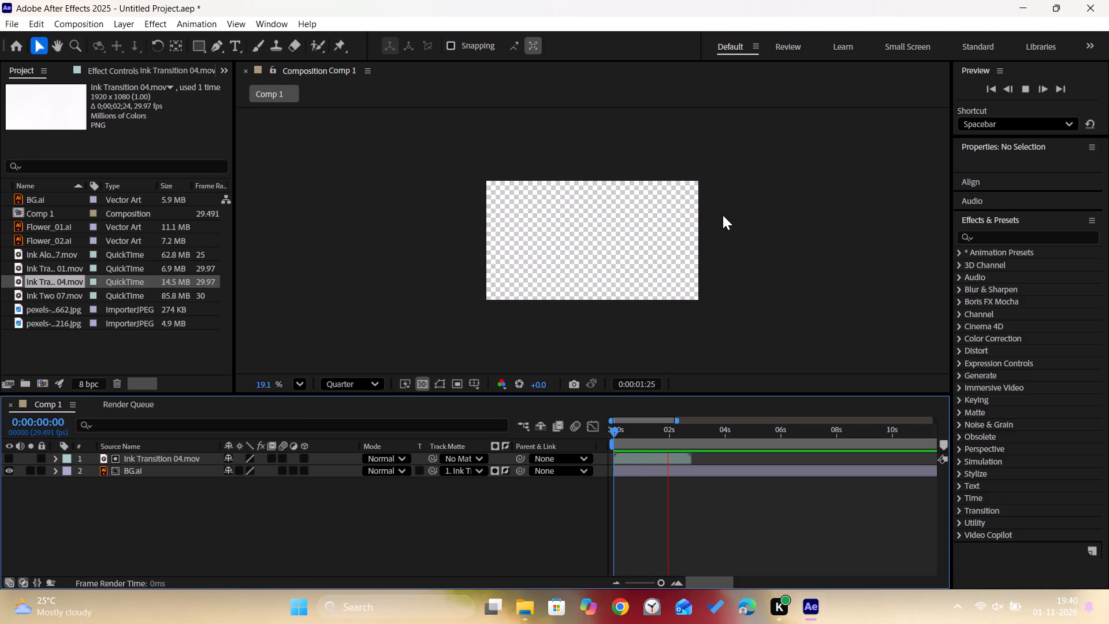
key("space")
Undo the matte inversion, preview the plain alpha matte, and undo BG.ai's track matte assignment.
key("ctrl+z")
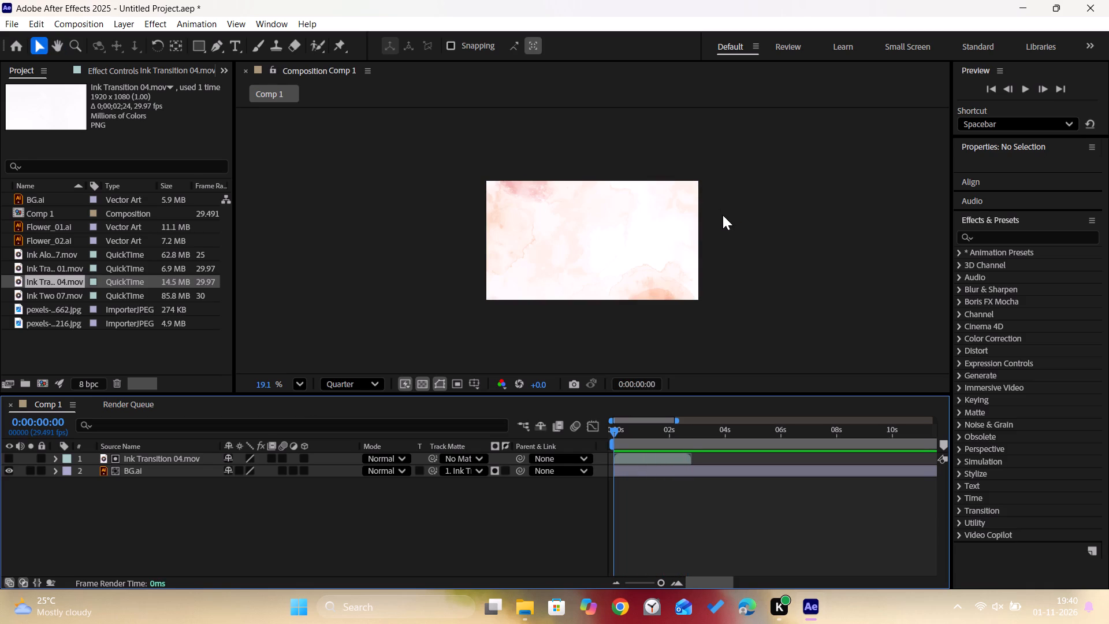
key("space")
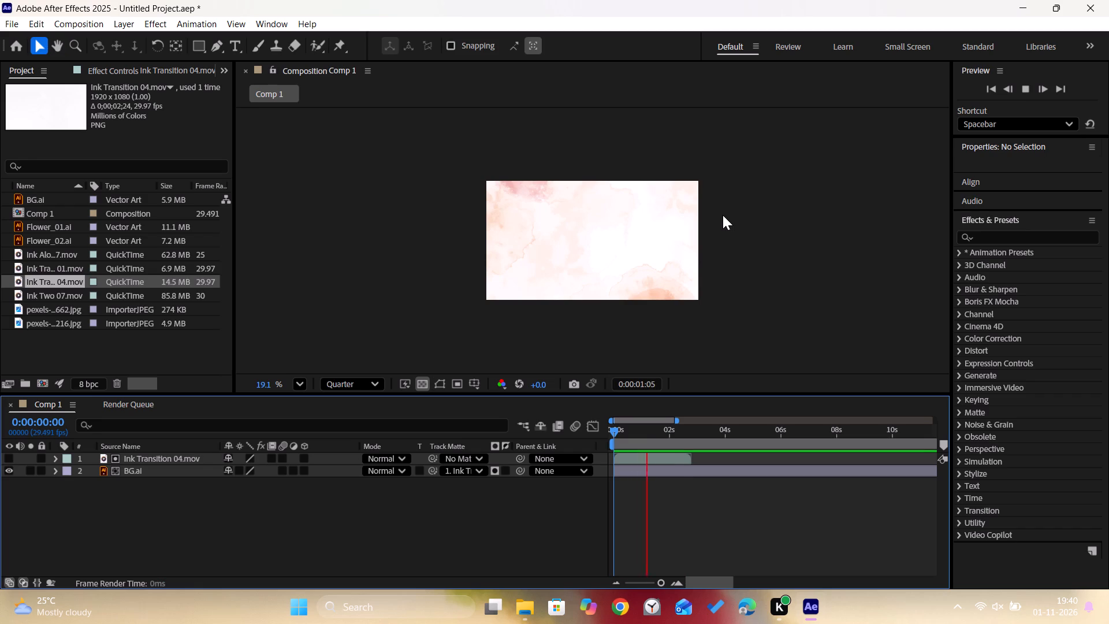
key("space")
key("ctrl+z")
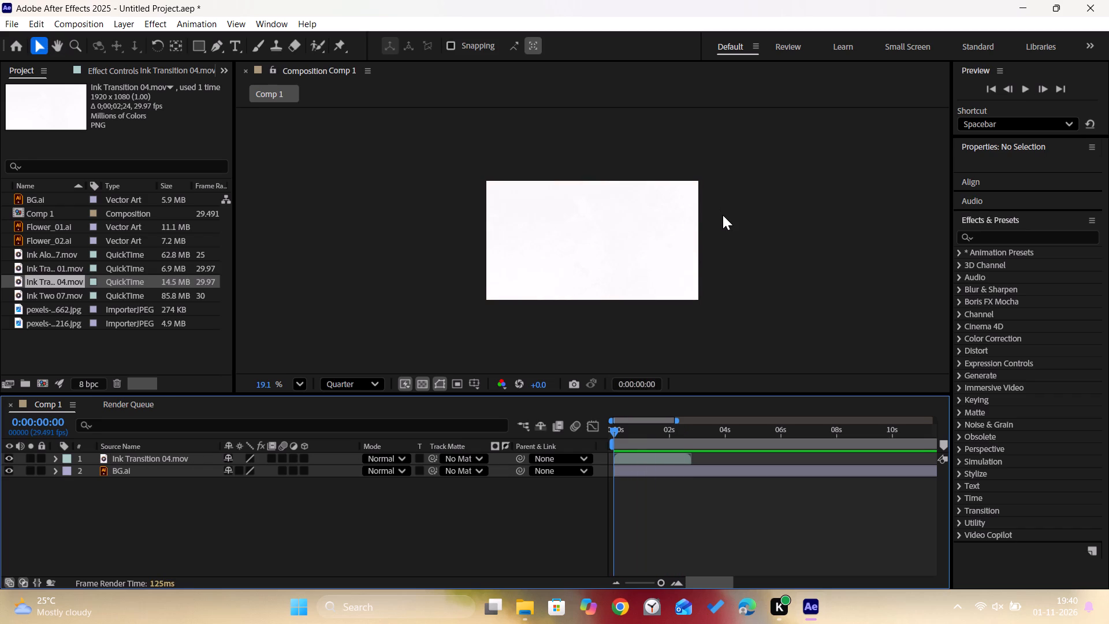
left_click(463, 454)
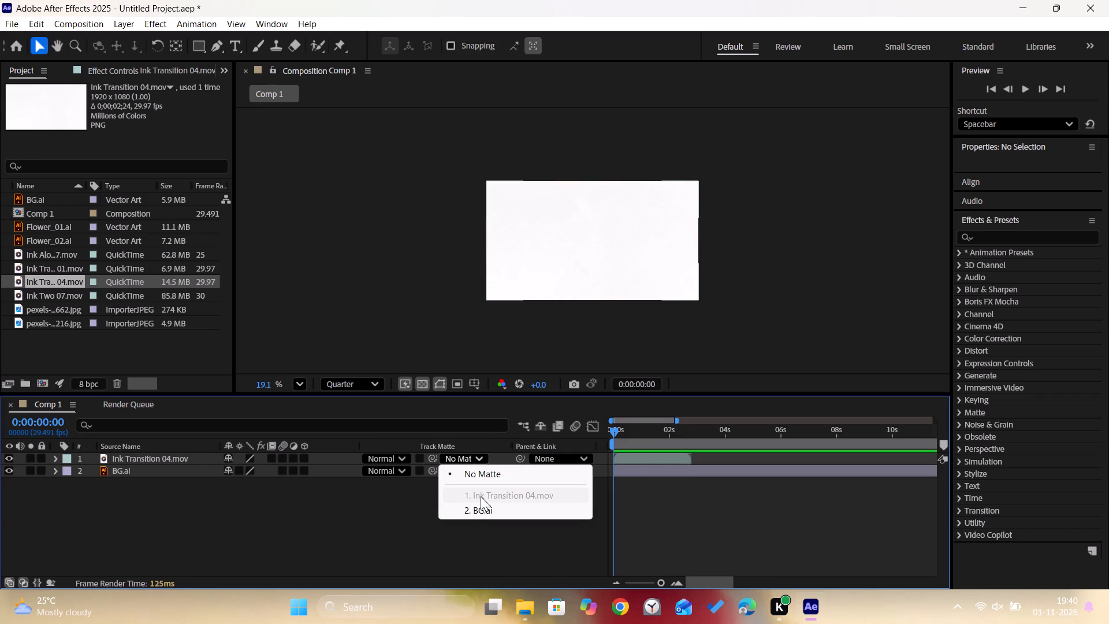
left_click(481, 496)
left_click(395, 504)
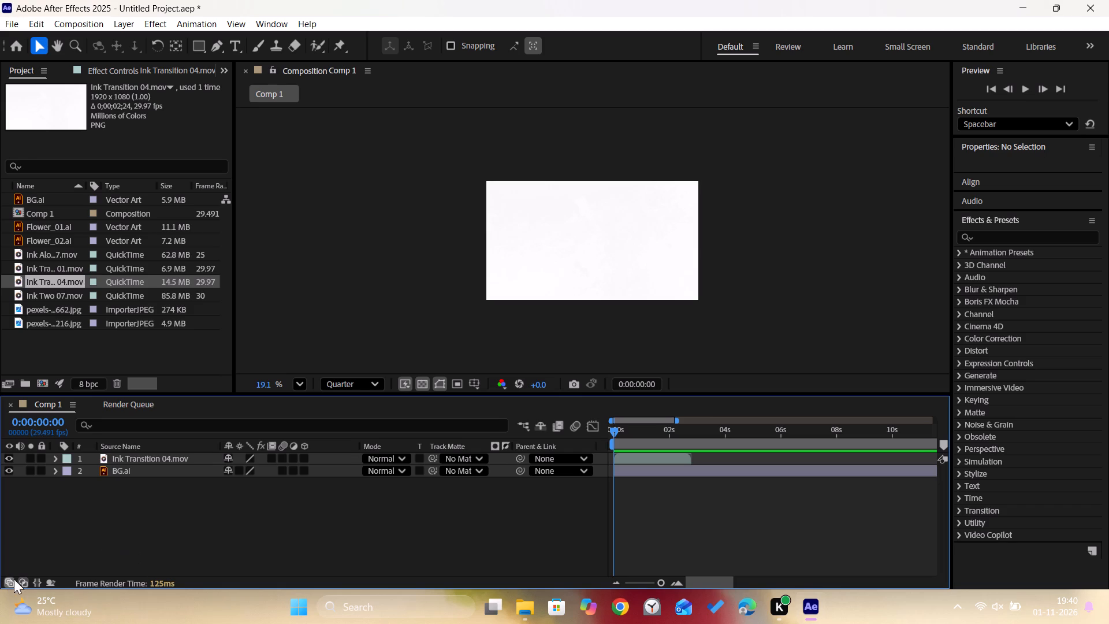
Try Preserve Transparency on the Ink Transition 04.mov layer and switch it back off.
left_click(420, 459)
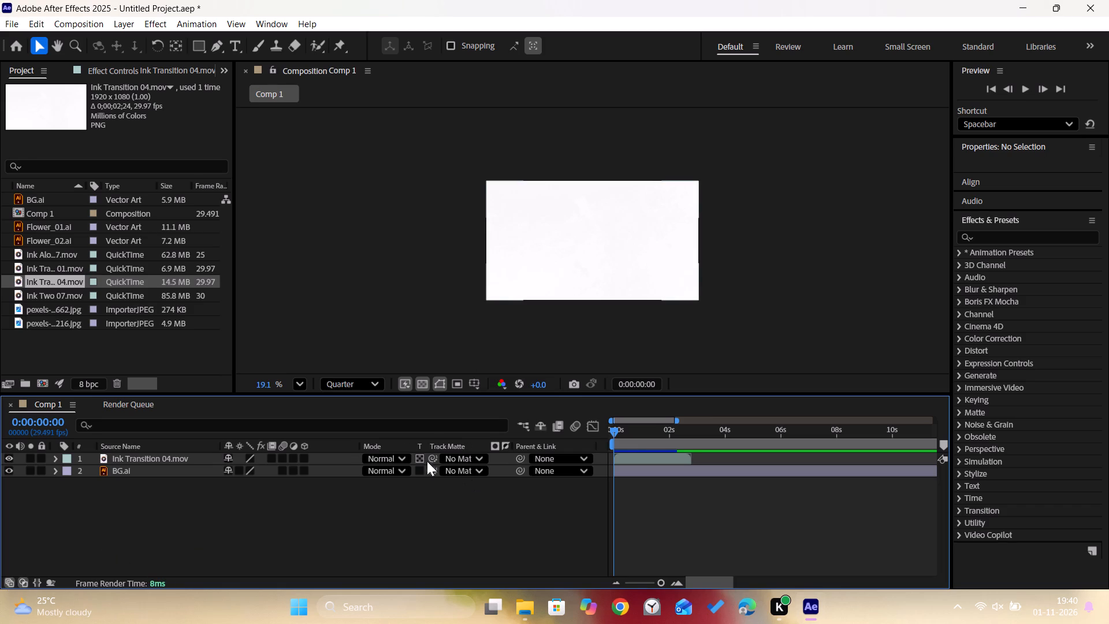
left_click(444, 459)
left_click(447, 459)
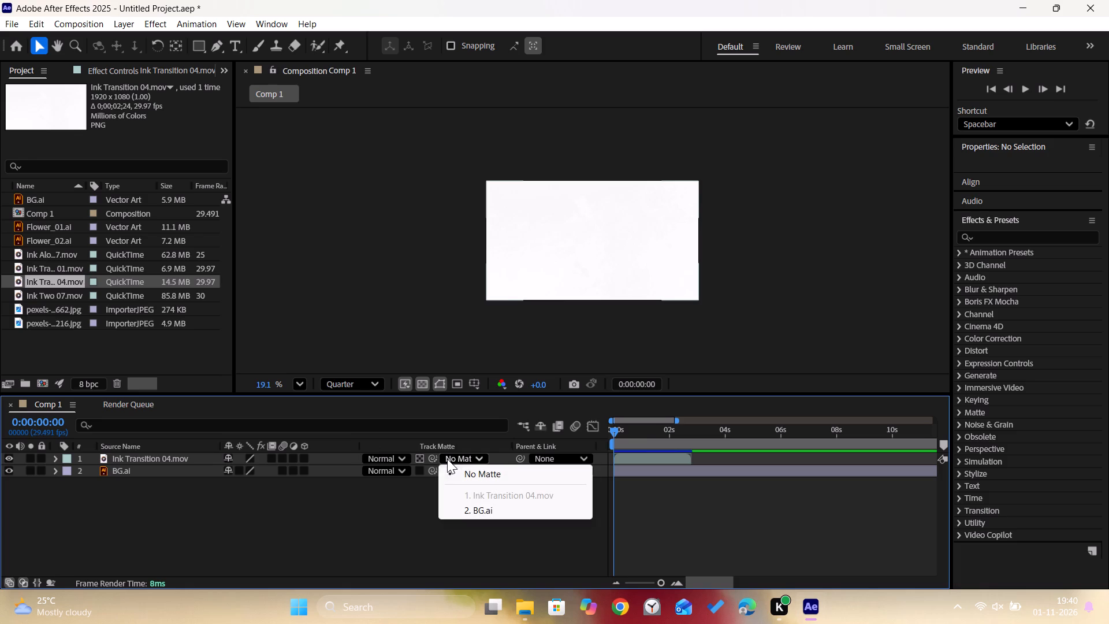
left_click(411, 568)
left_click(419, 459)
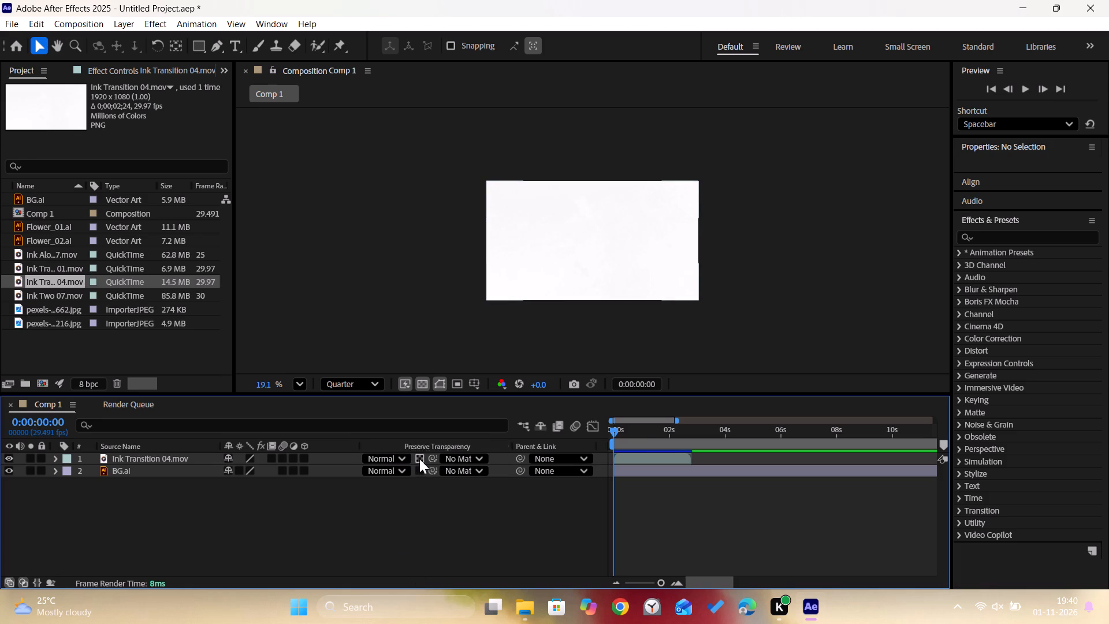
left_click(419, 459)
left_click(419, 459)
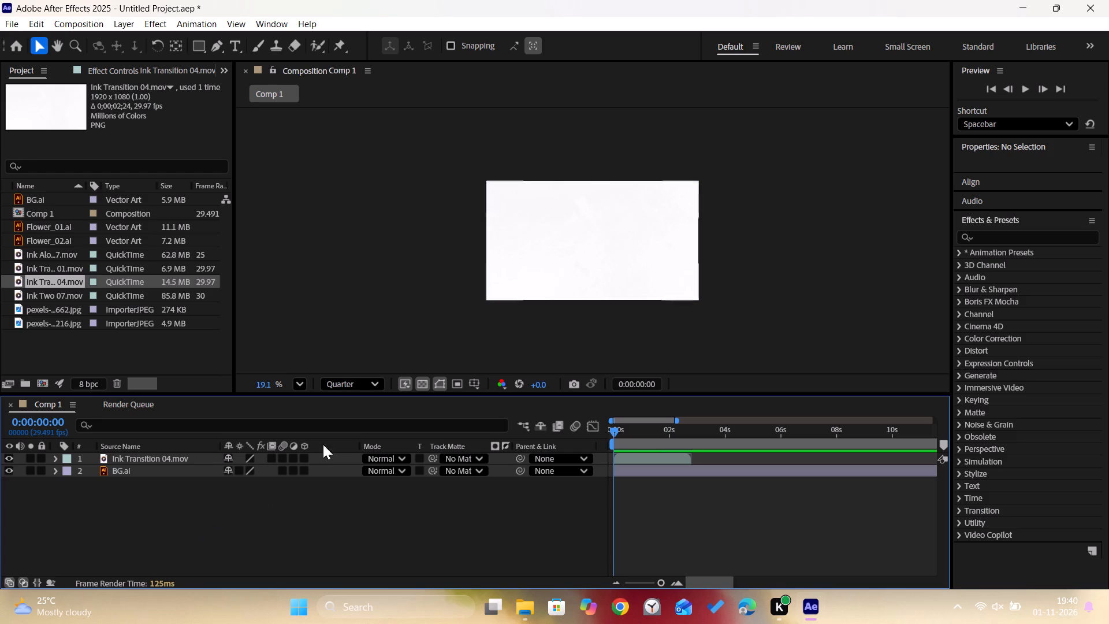
Preview the ink transition's playback over BG.ai and return the playhead to 0:00:00:00.
key("space")
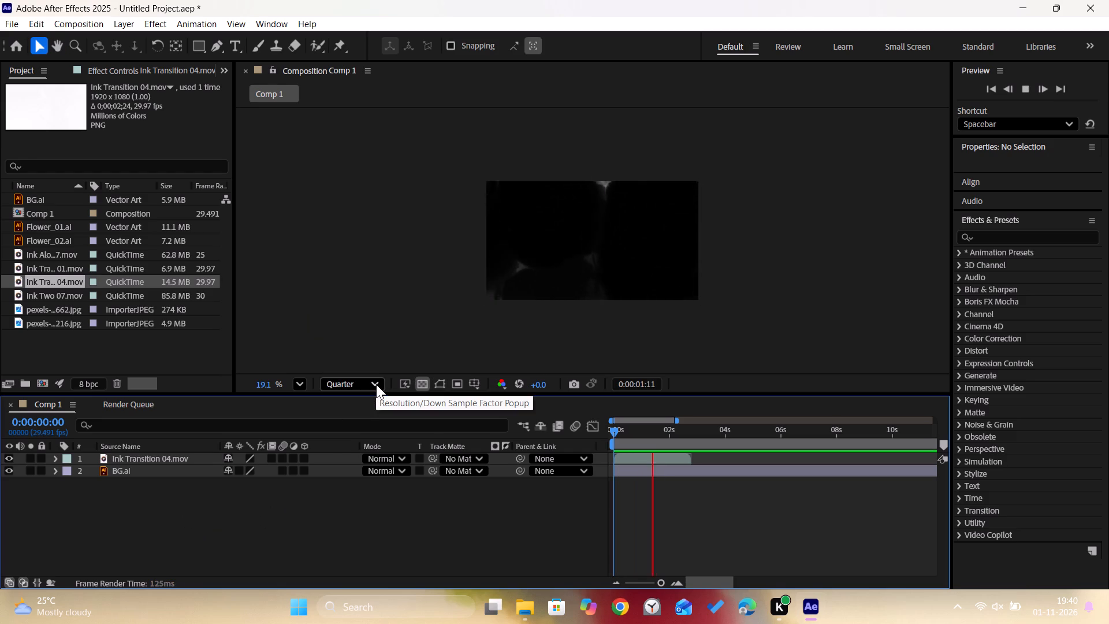
key("space")
left_click_drag(668, 434, 567, 455)
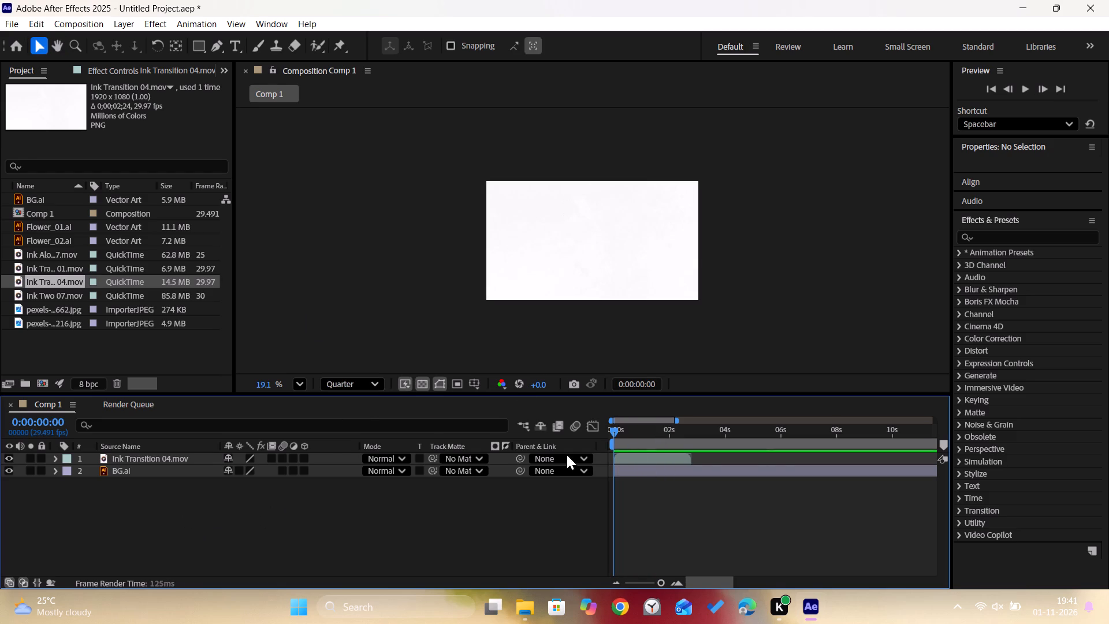
left_click_drag(567, 455, 543, 458)
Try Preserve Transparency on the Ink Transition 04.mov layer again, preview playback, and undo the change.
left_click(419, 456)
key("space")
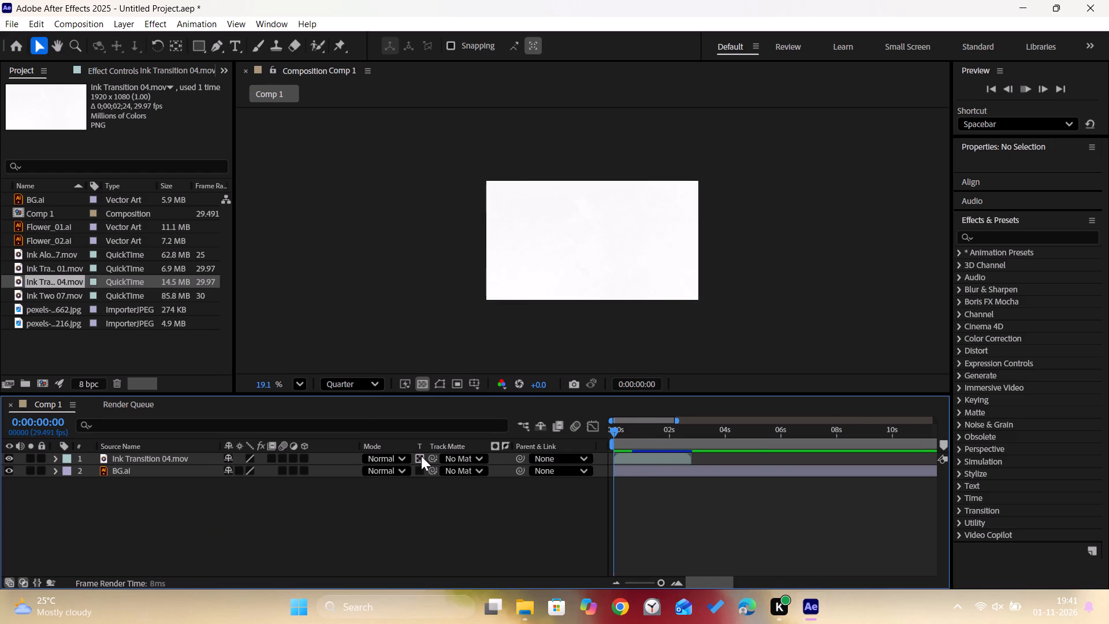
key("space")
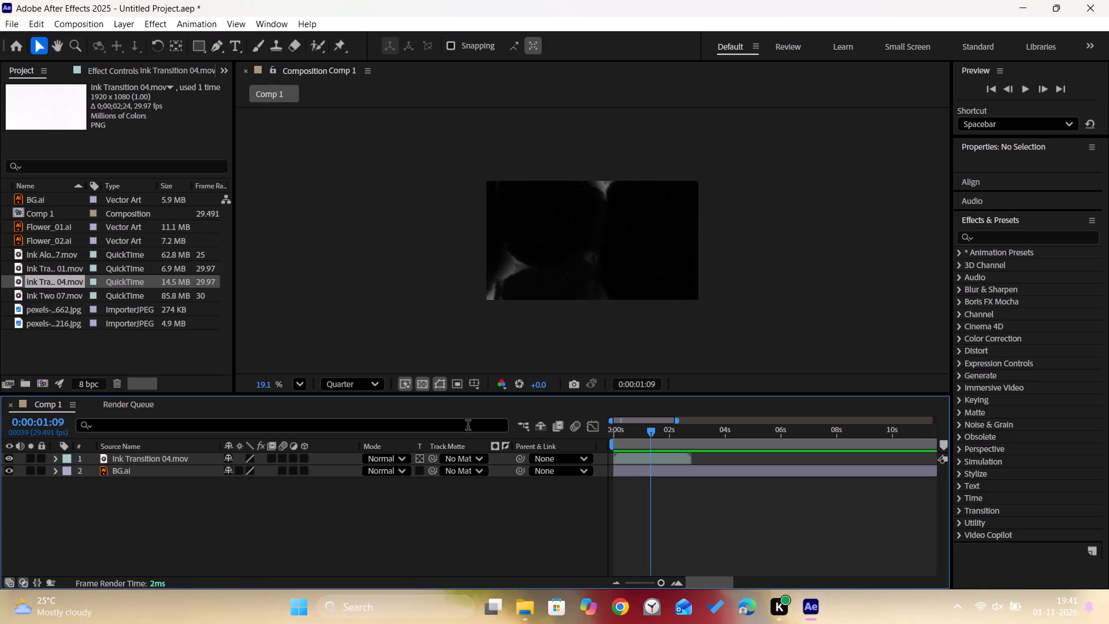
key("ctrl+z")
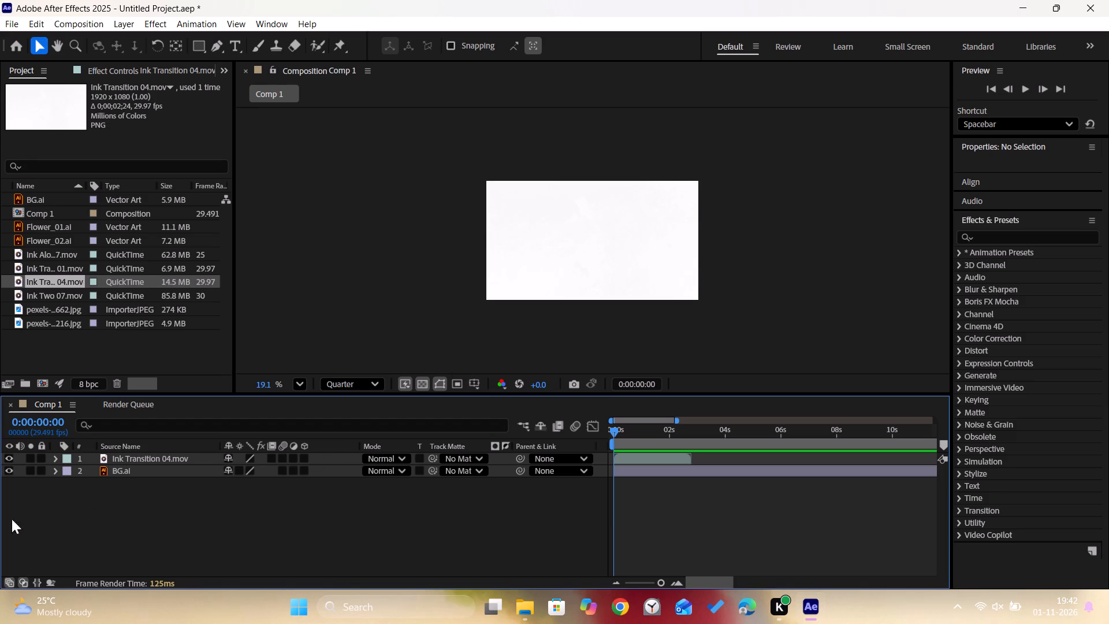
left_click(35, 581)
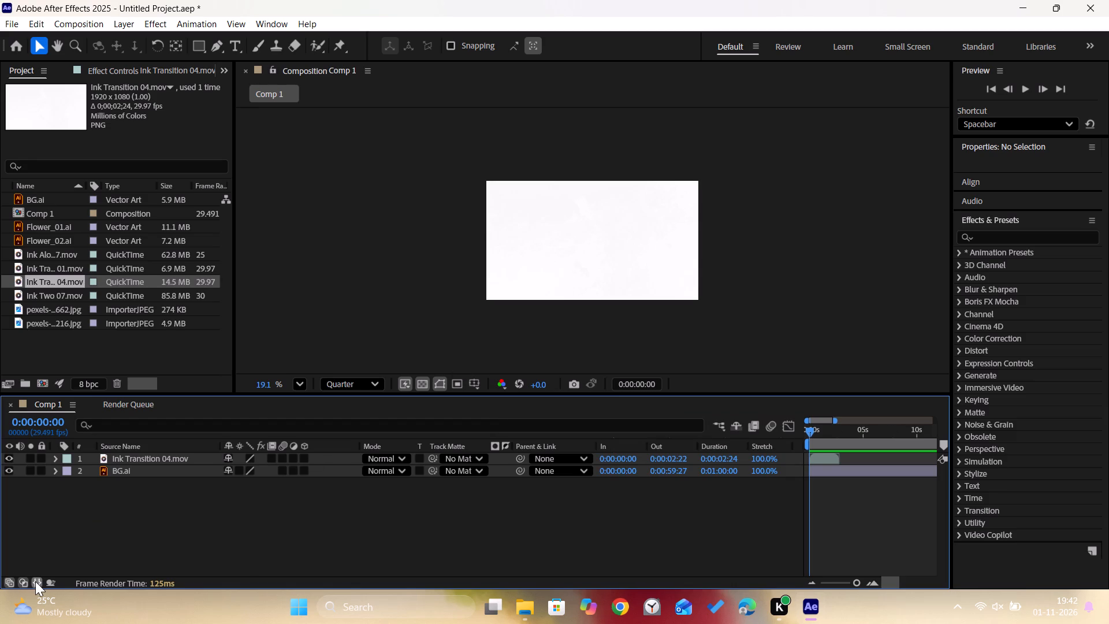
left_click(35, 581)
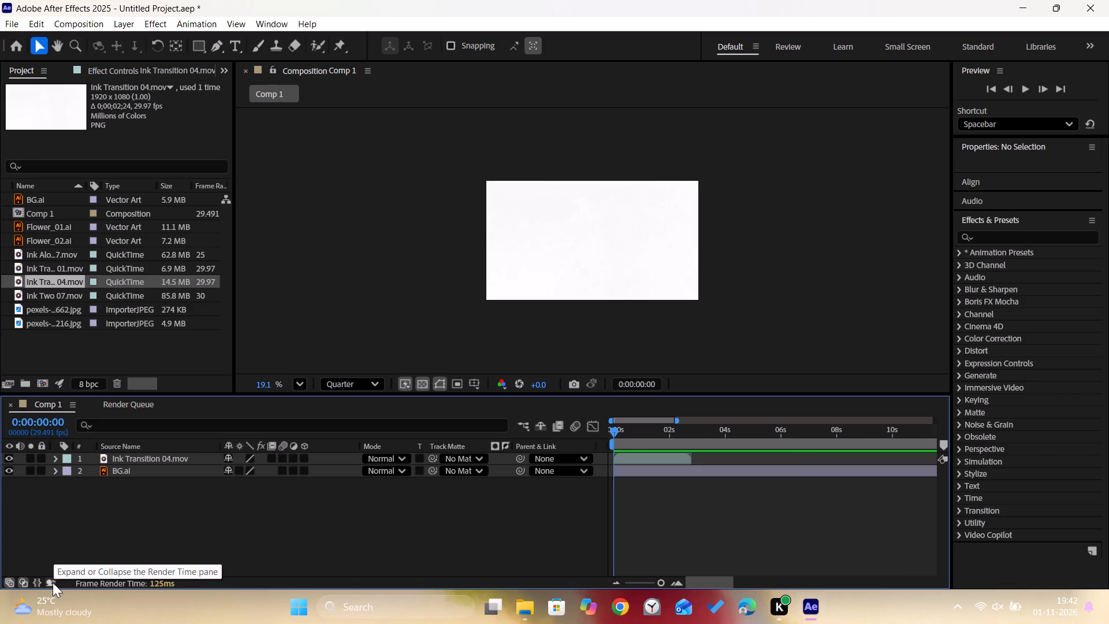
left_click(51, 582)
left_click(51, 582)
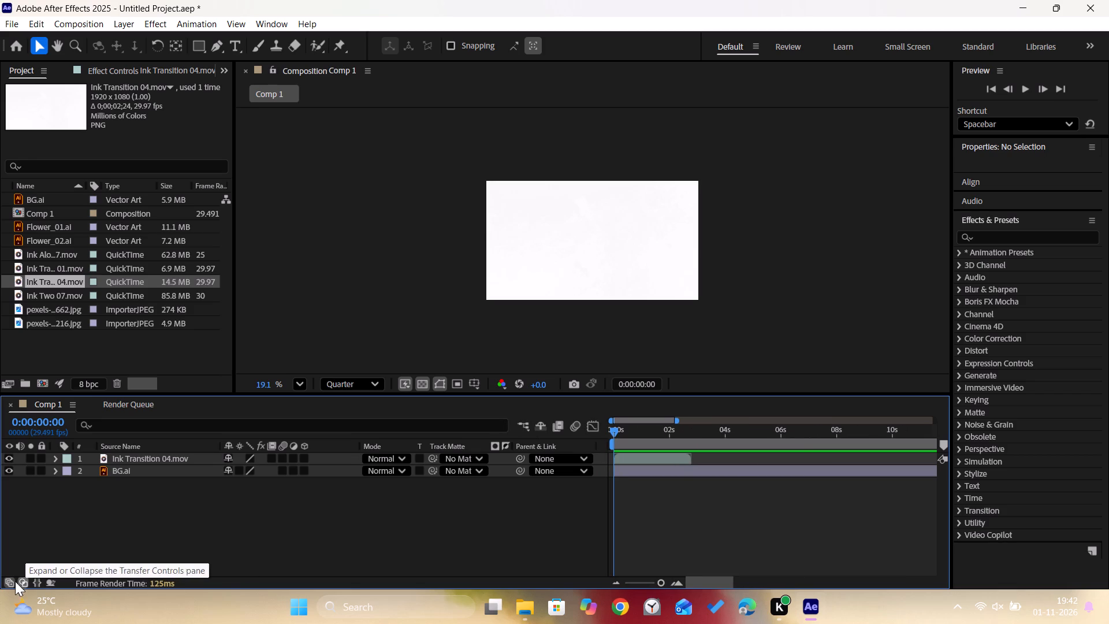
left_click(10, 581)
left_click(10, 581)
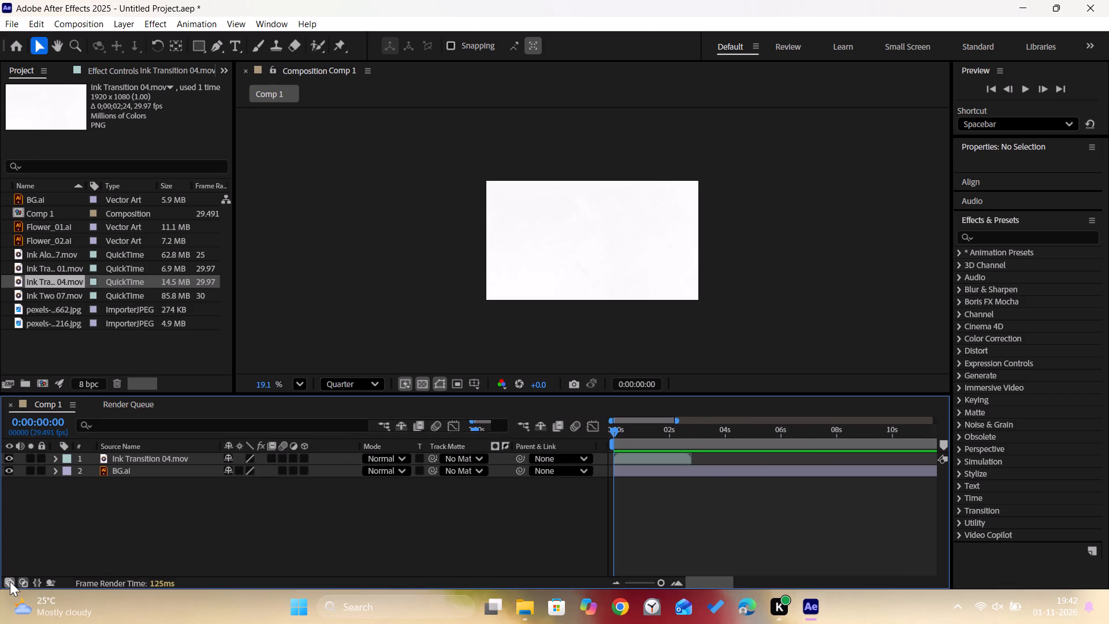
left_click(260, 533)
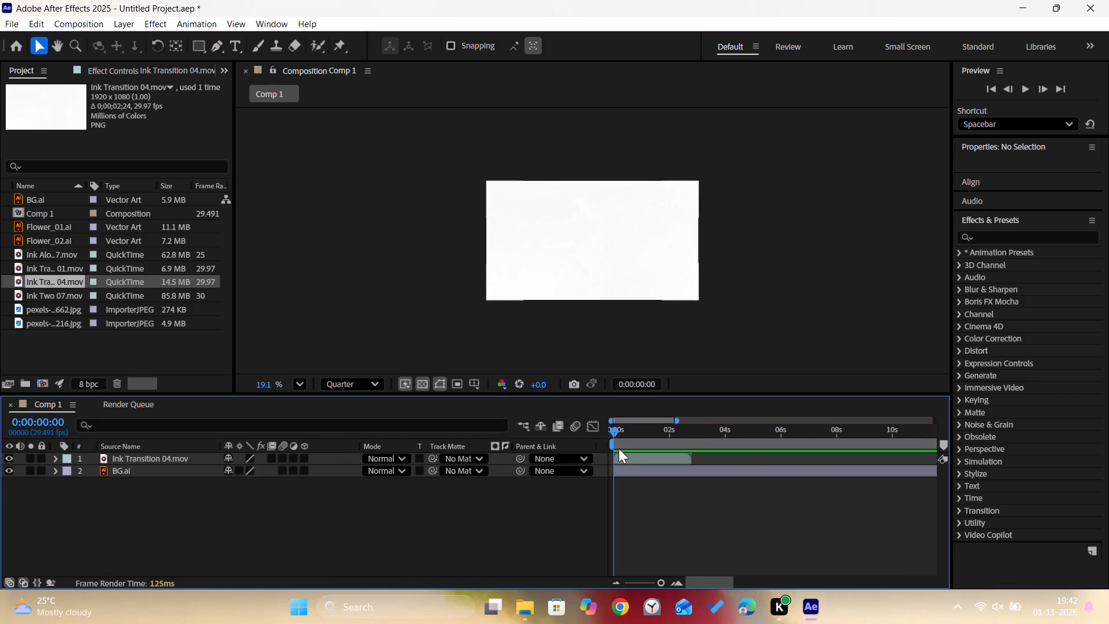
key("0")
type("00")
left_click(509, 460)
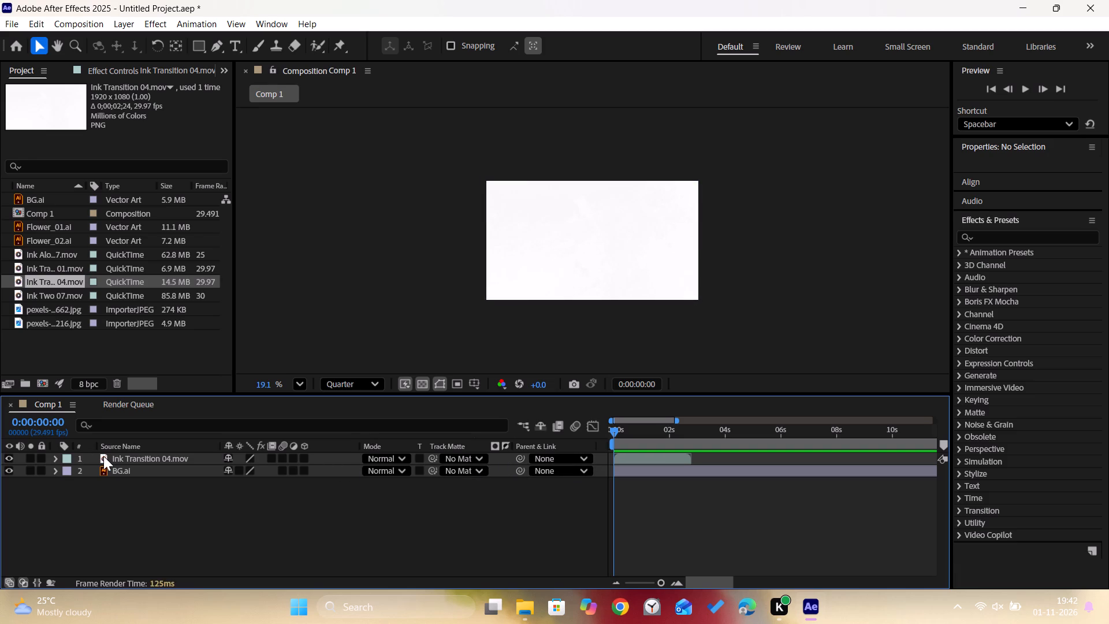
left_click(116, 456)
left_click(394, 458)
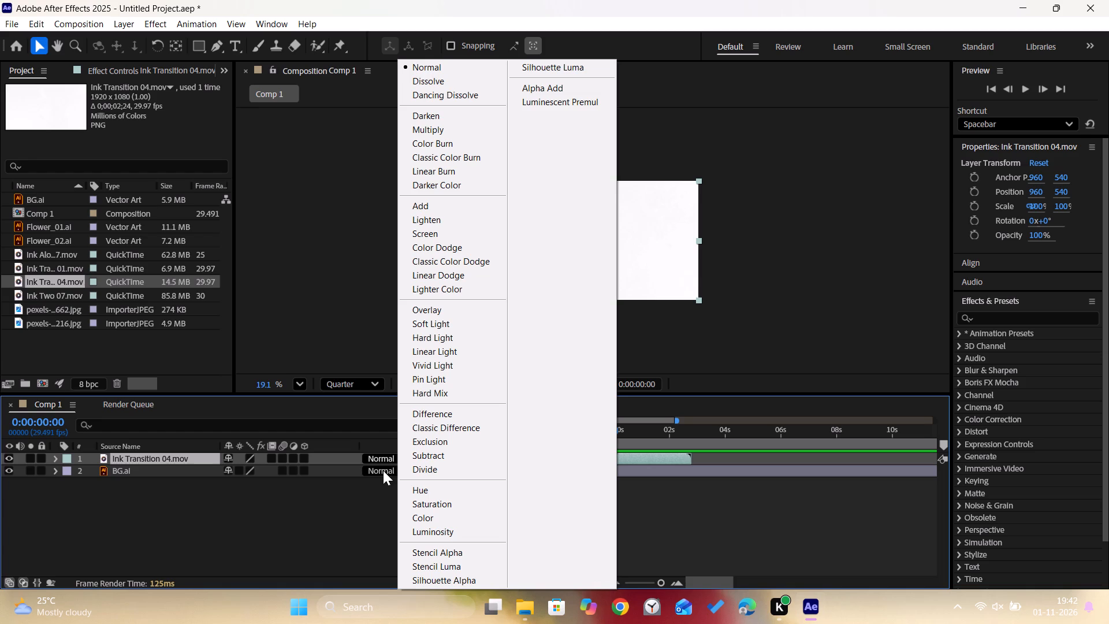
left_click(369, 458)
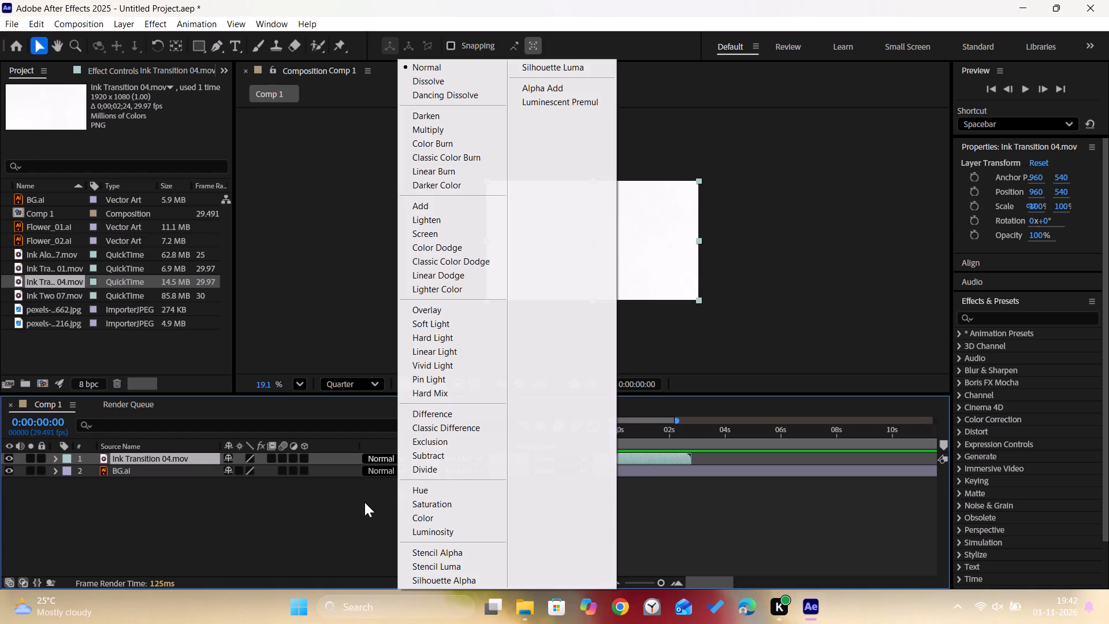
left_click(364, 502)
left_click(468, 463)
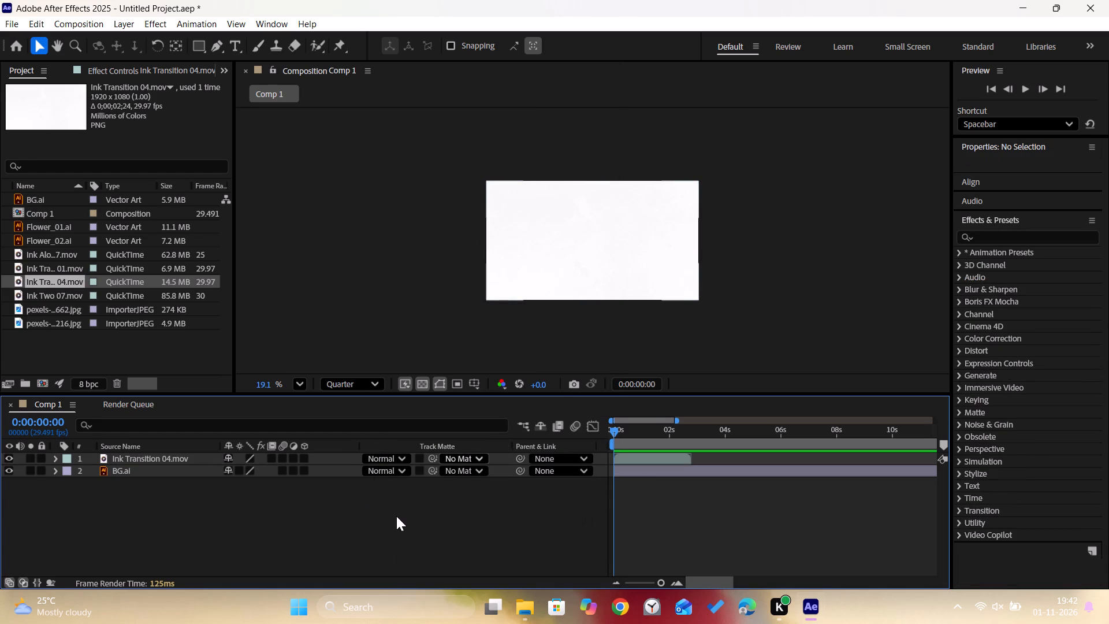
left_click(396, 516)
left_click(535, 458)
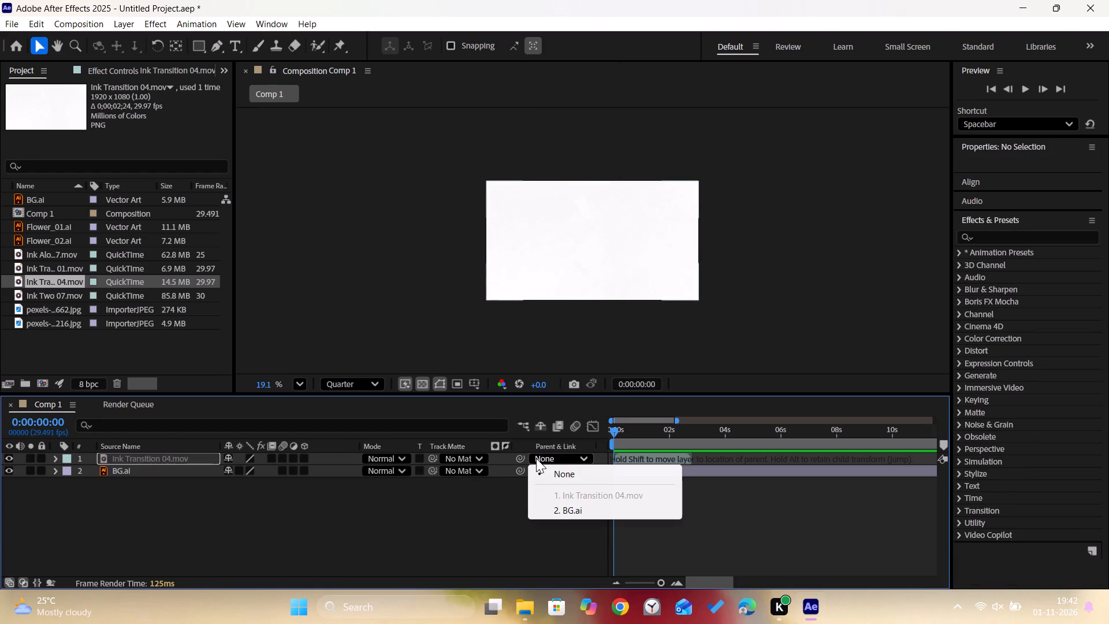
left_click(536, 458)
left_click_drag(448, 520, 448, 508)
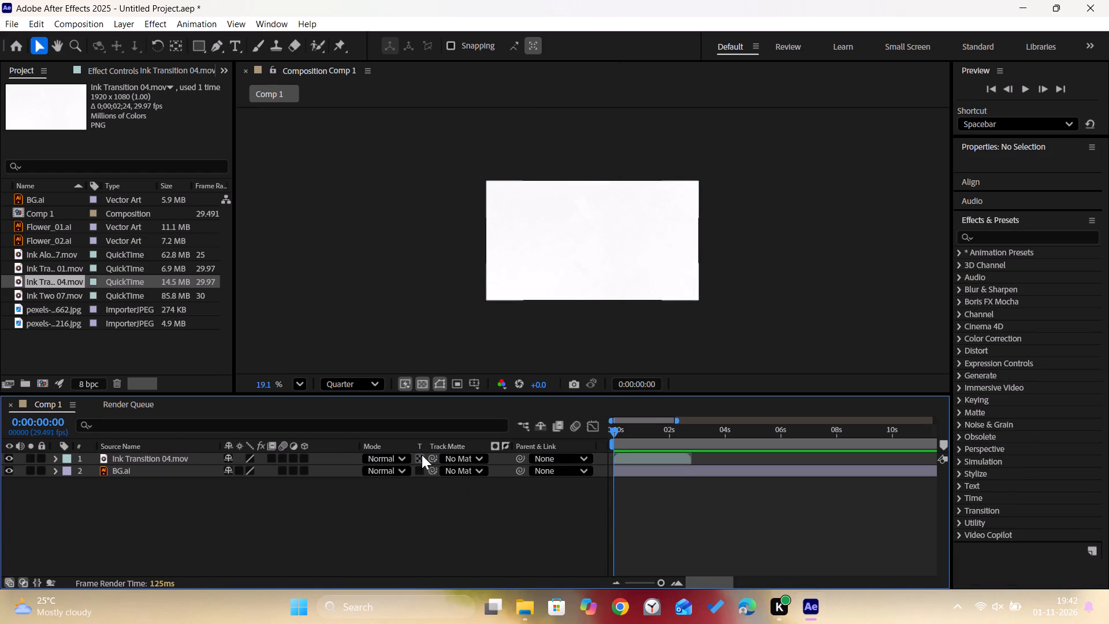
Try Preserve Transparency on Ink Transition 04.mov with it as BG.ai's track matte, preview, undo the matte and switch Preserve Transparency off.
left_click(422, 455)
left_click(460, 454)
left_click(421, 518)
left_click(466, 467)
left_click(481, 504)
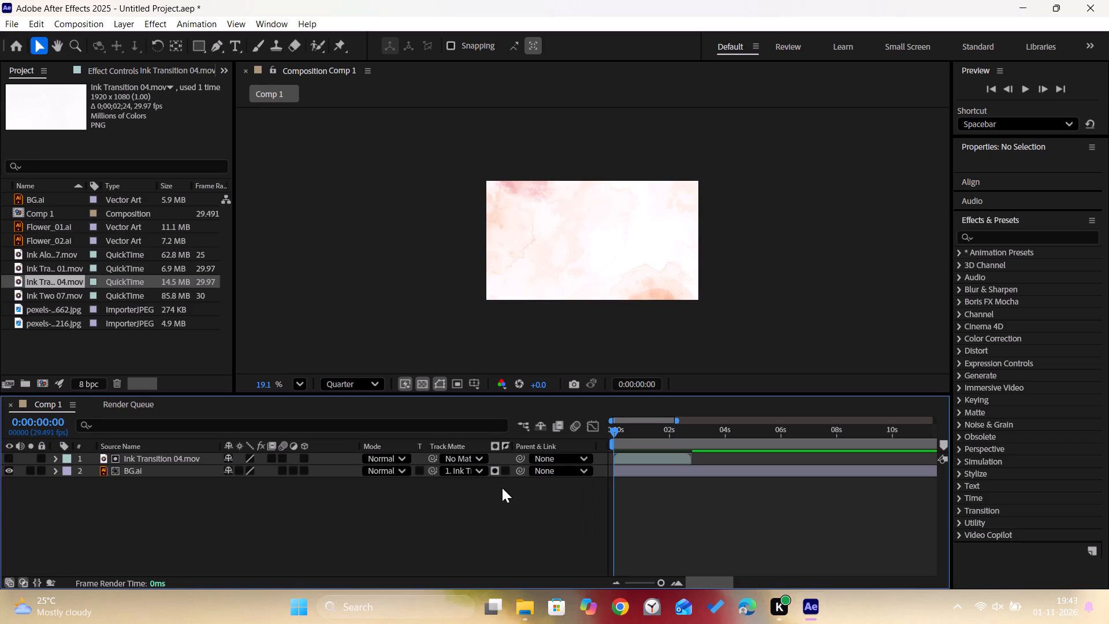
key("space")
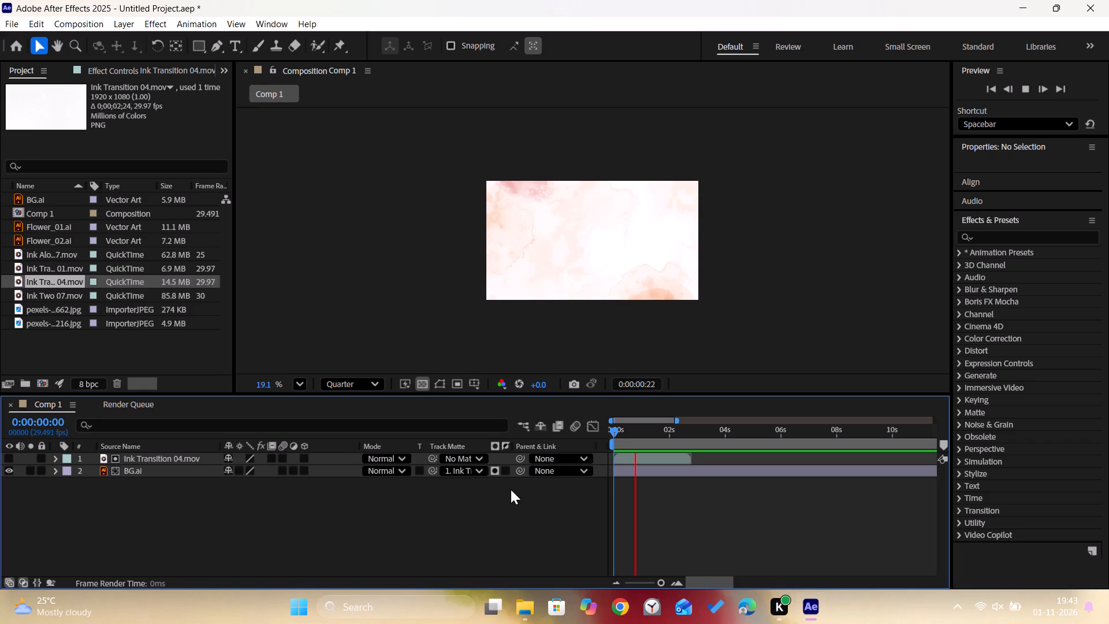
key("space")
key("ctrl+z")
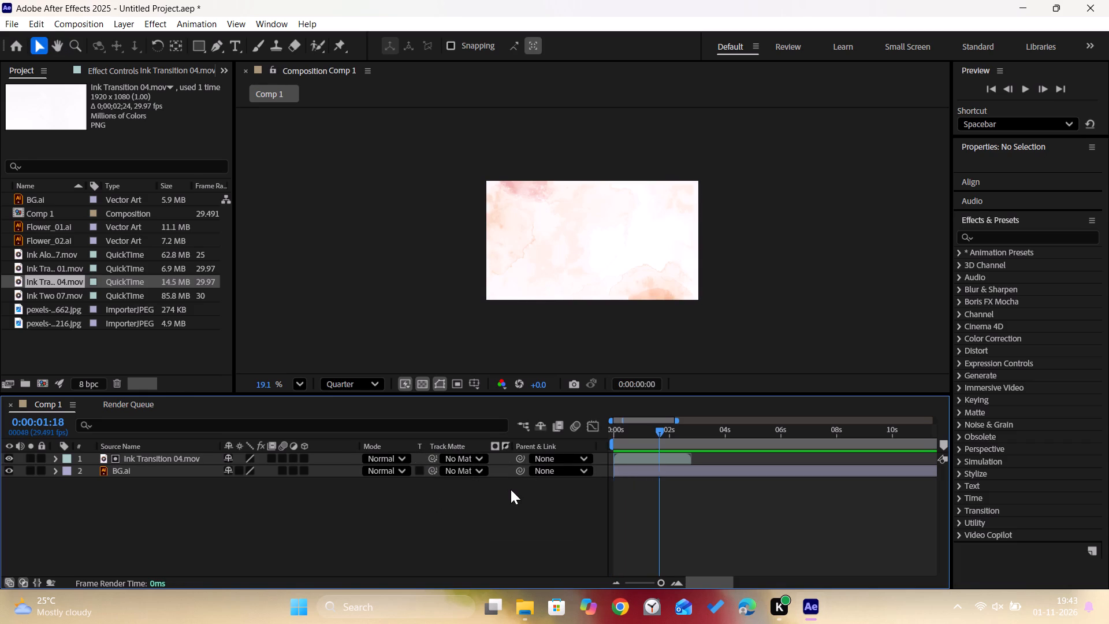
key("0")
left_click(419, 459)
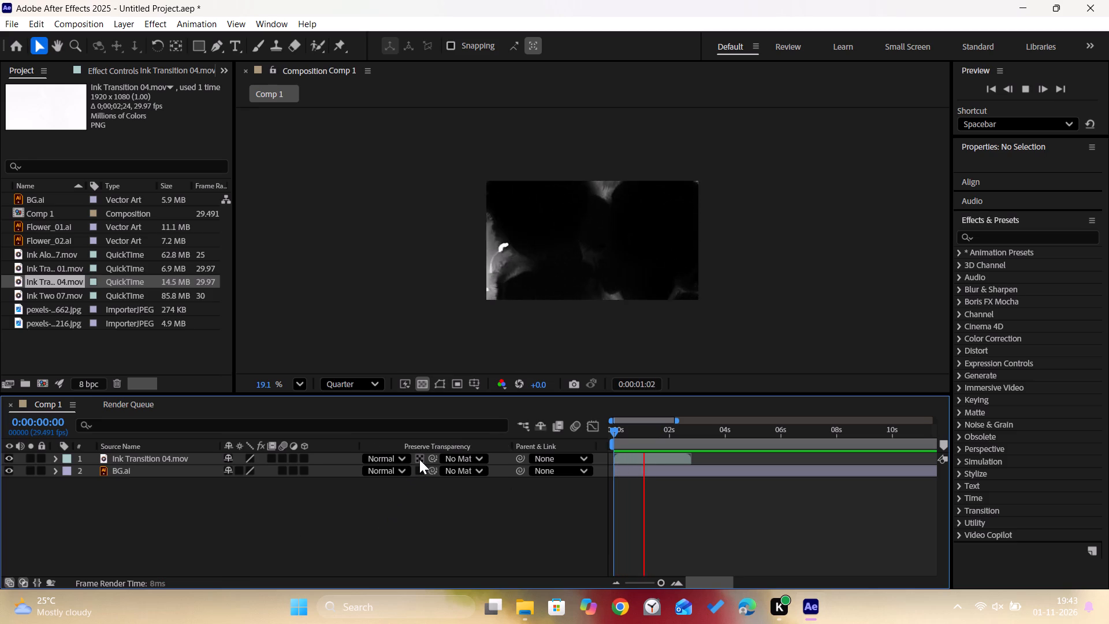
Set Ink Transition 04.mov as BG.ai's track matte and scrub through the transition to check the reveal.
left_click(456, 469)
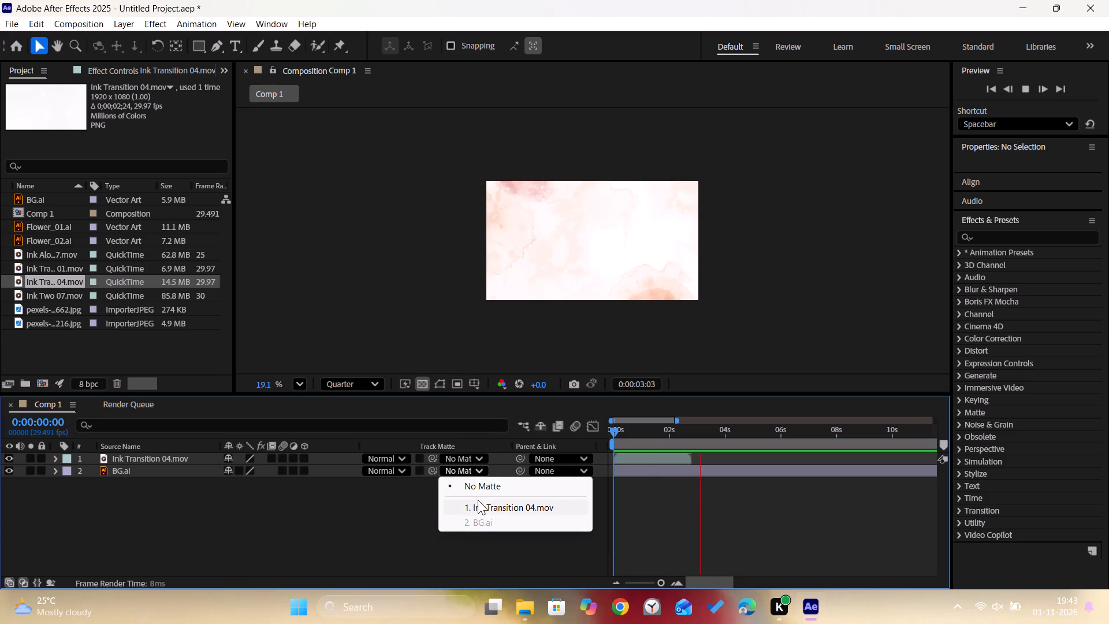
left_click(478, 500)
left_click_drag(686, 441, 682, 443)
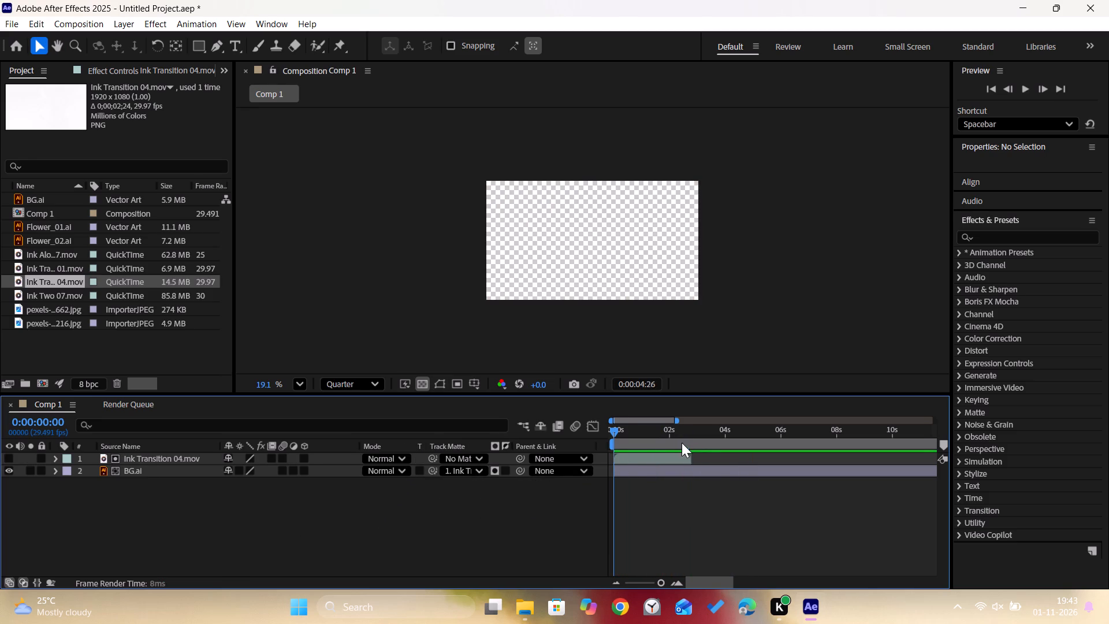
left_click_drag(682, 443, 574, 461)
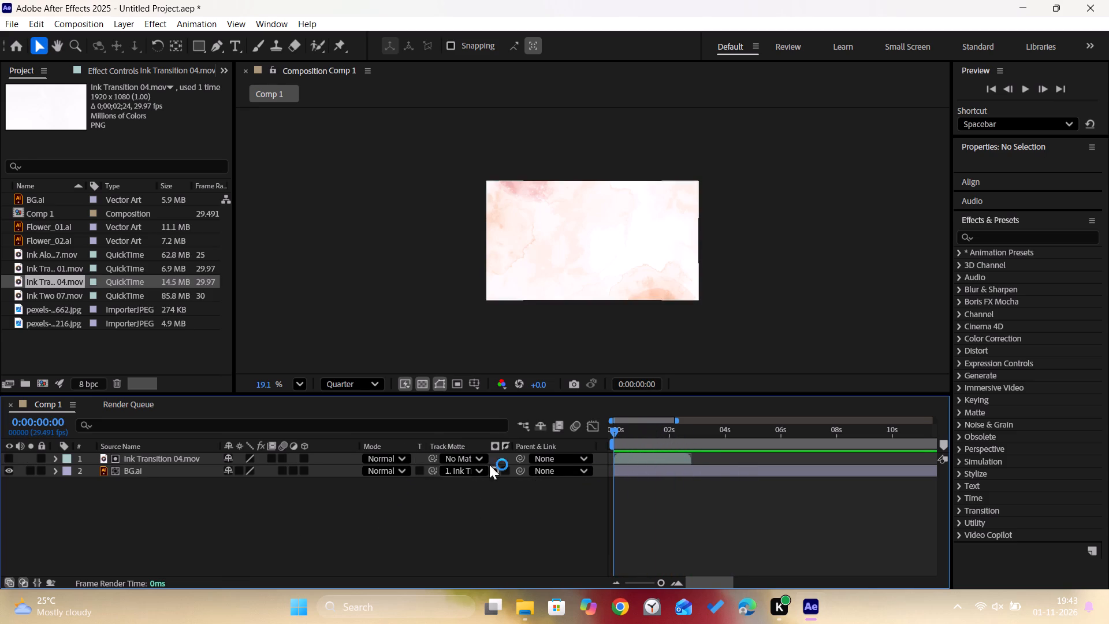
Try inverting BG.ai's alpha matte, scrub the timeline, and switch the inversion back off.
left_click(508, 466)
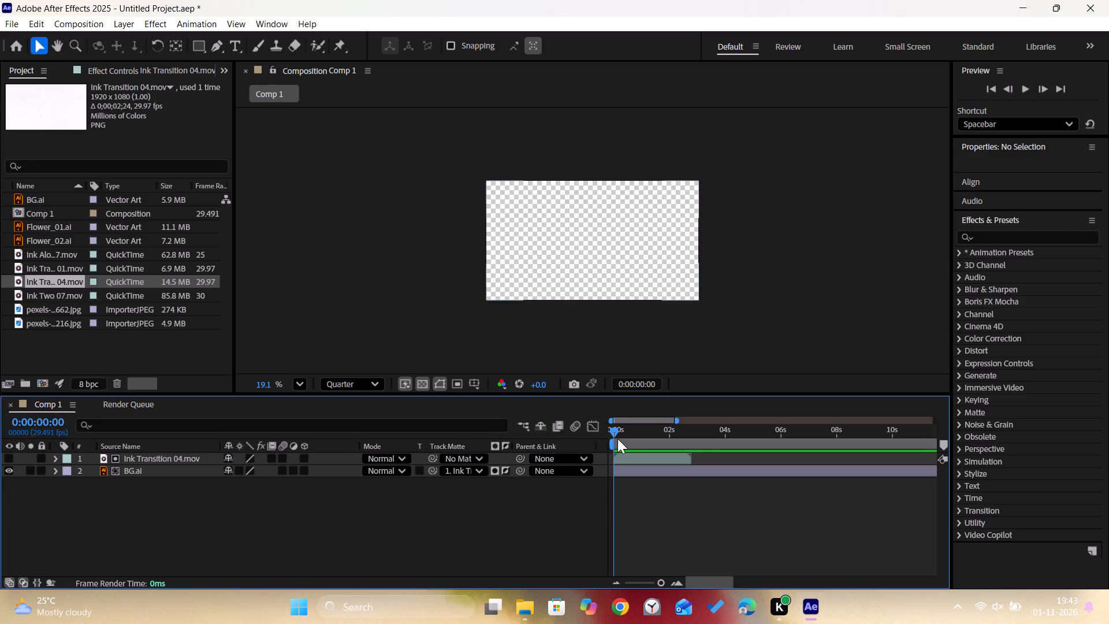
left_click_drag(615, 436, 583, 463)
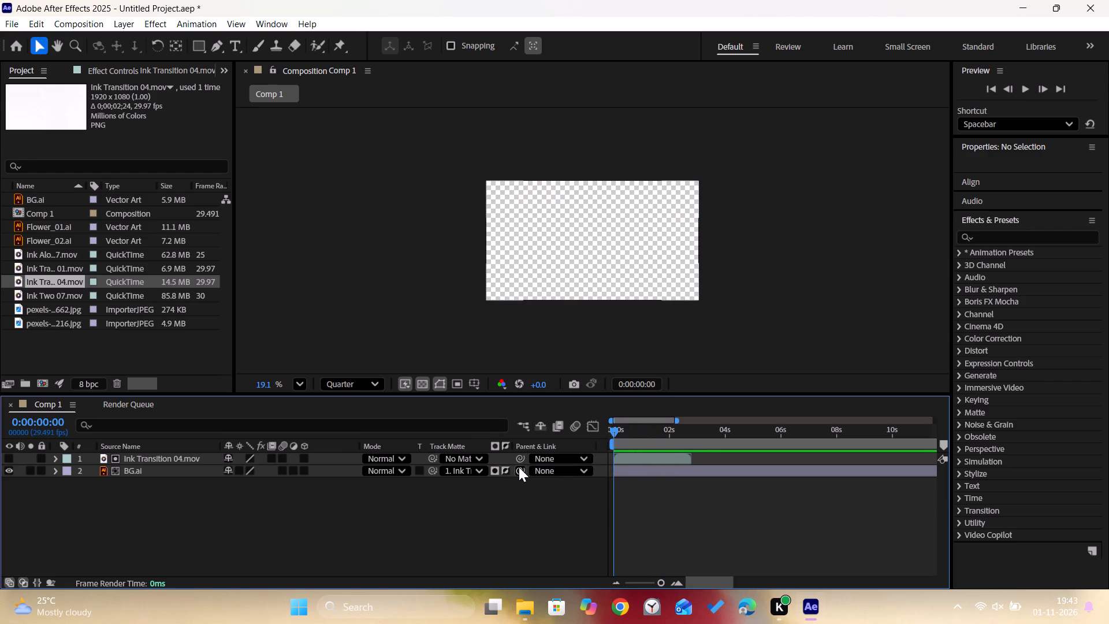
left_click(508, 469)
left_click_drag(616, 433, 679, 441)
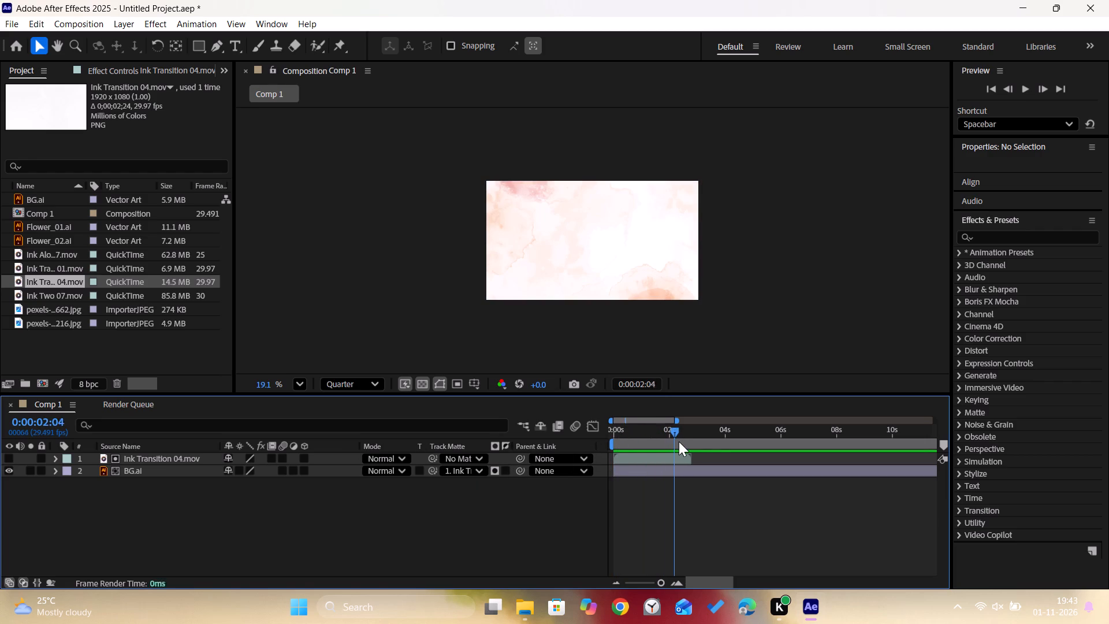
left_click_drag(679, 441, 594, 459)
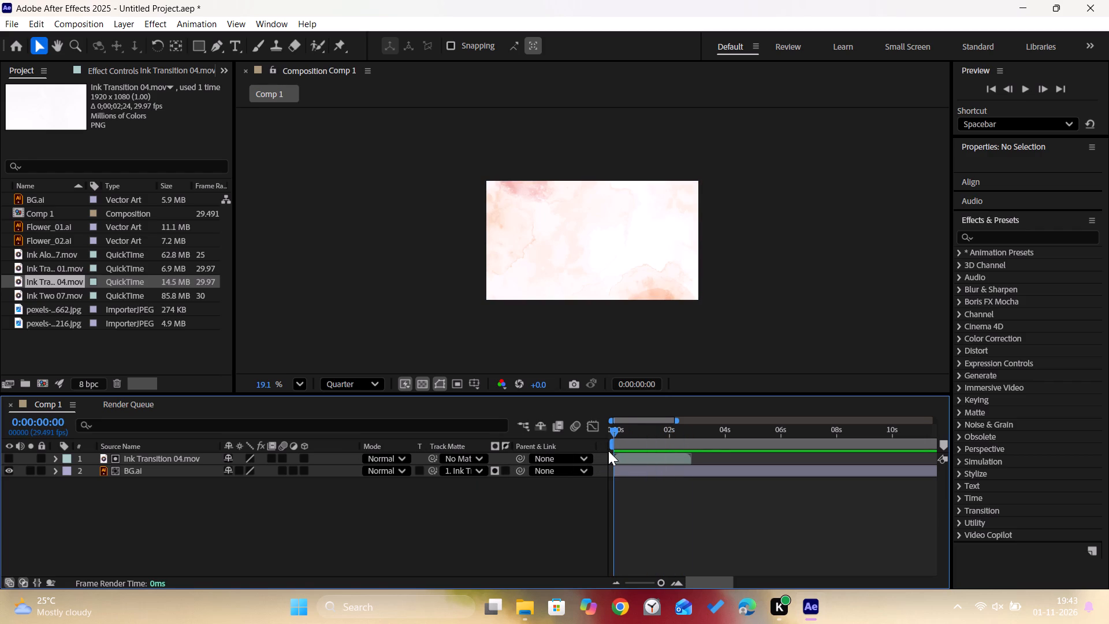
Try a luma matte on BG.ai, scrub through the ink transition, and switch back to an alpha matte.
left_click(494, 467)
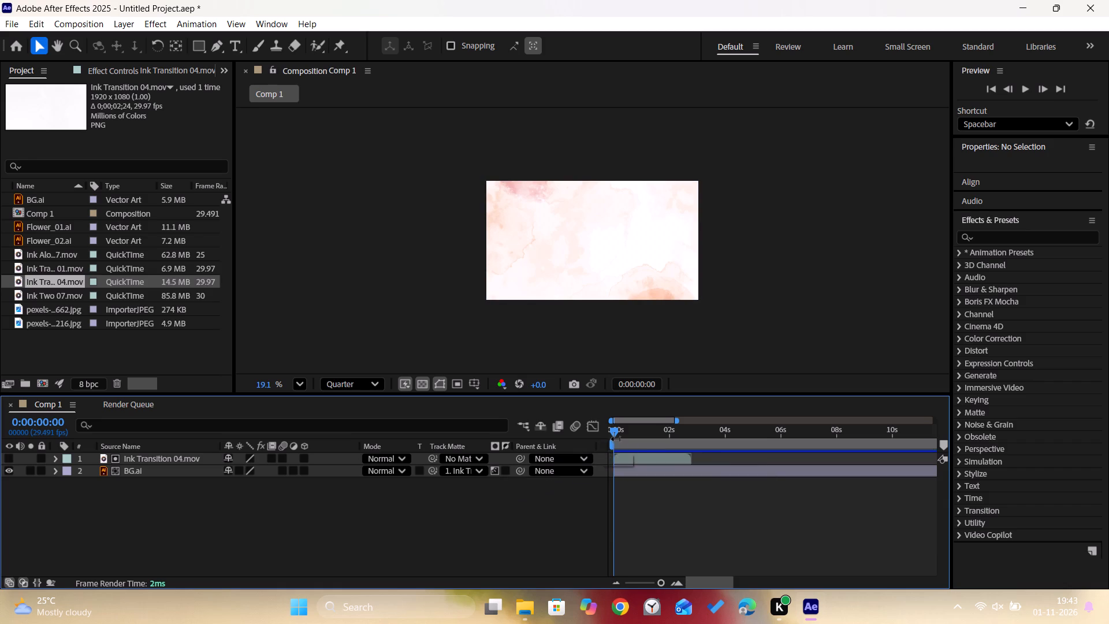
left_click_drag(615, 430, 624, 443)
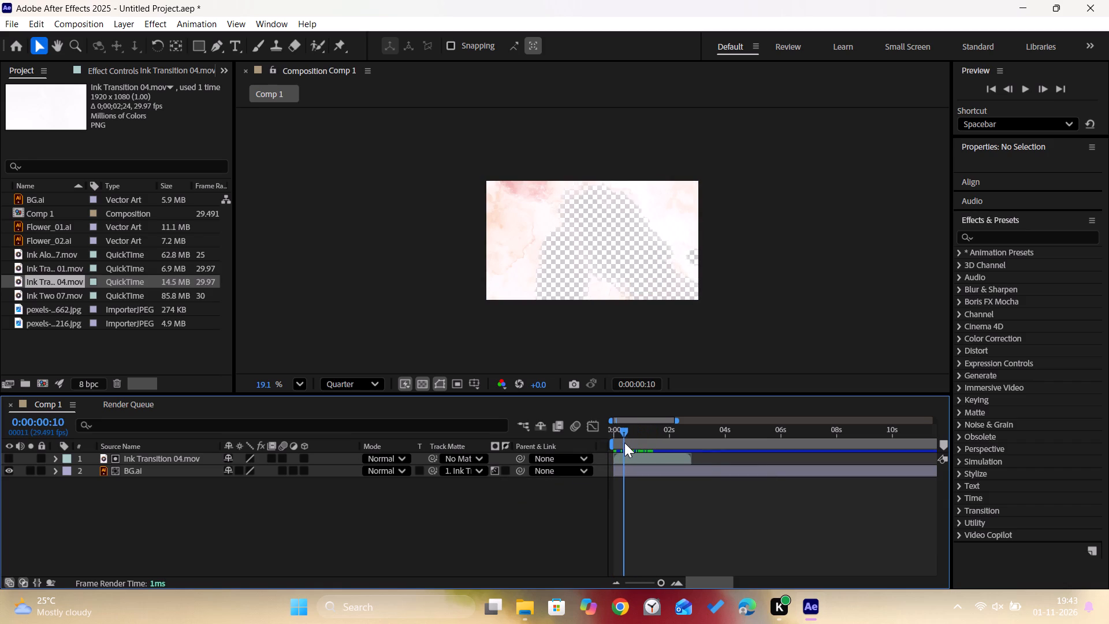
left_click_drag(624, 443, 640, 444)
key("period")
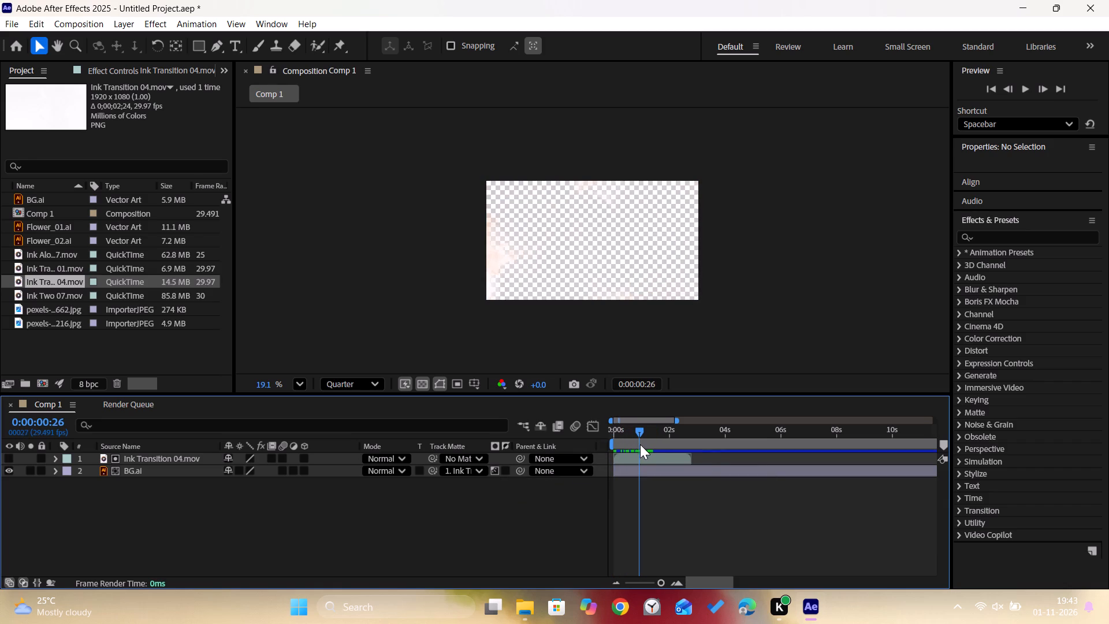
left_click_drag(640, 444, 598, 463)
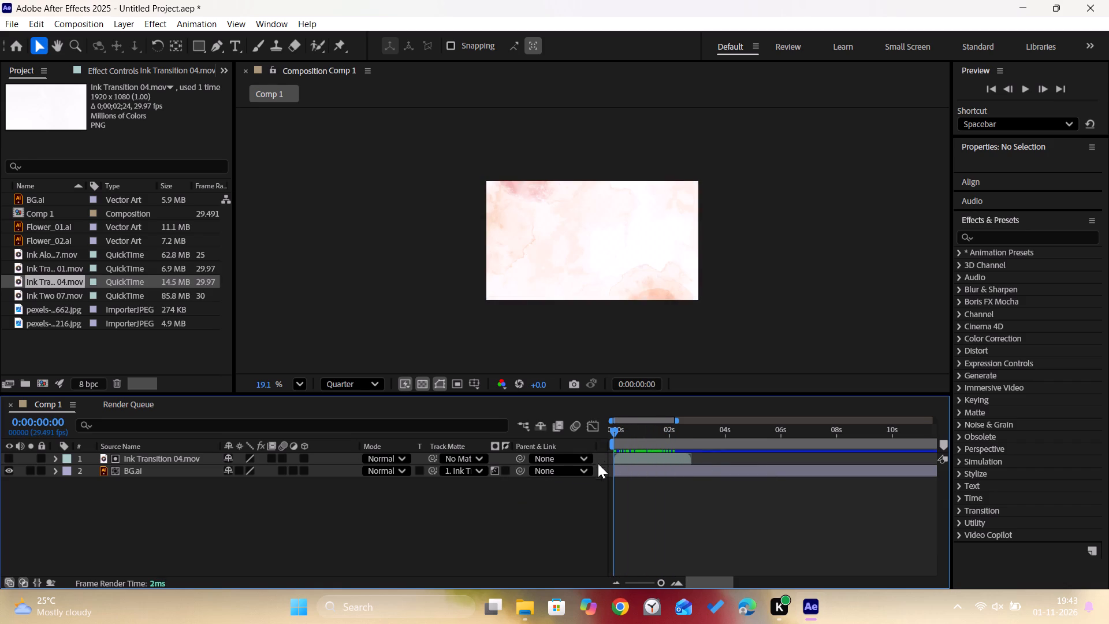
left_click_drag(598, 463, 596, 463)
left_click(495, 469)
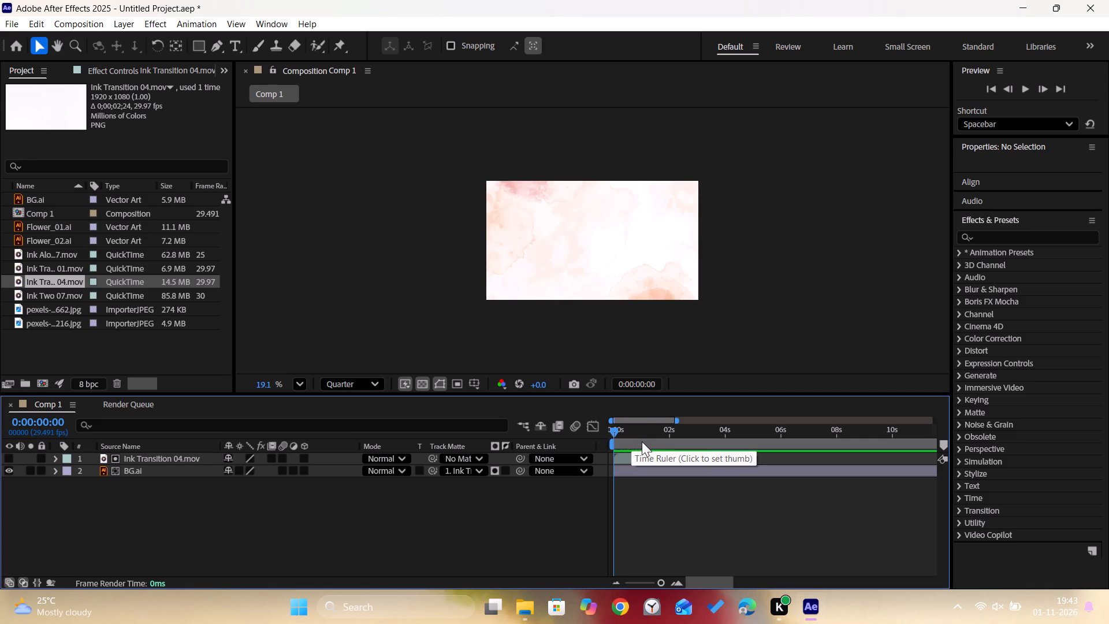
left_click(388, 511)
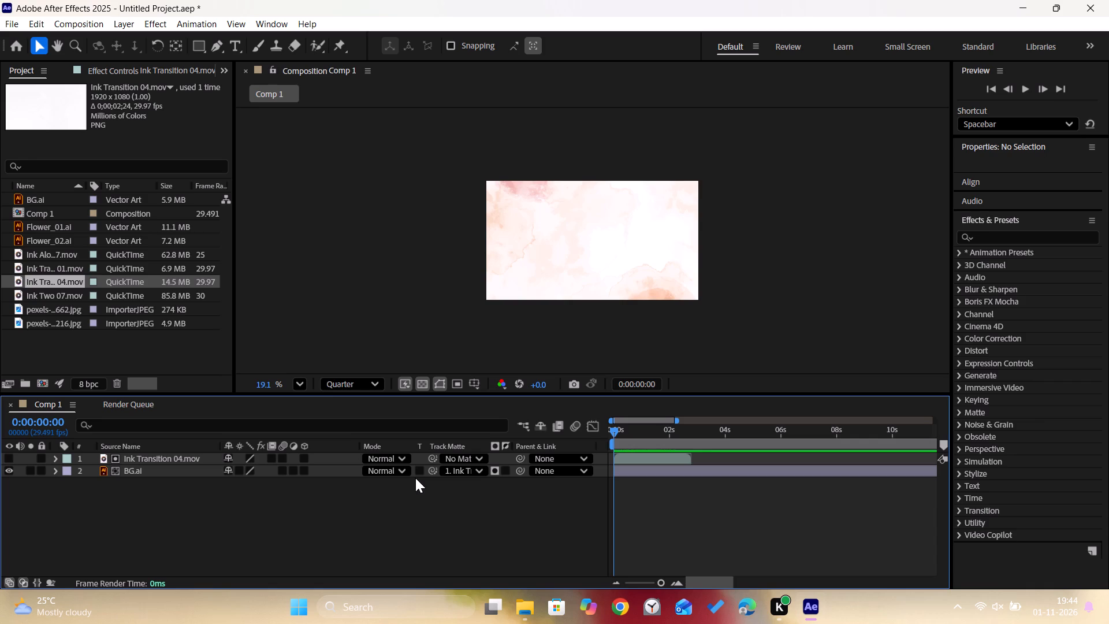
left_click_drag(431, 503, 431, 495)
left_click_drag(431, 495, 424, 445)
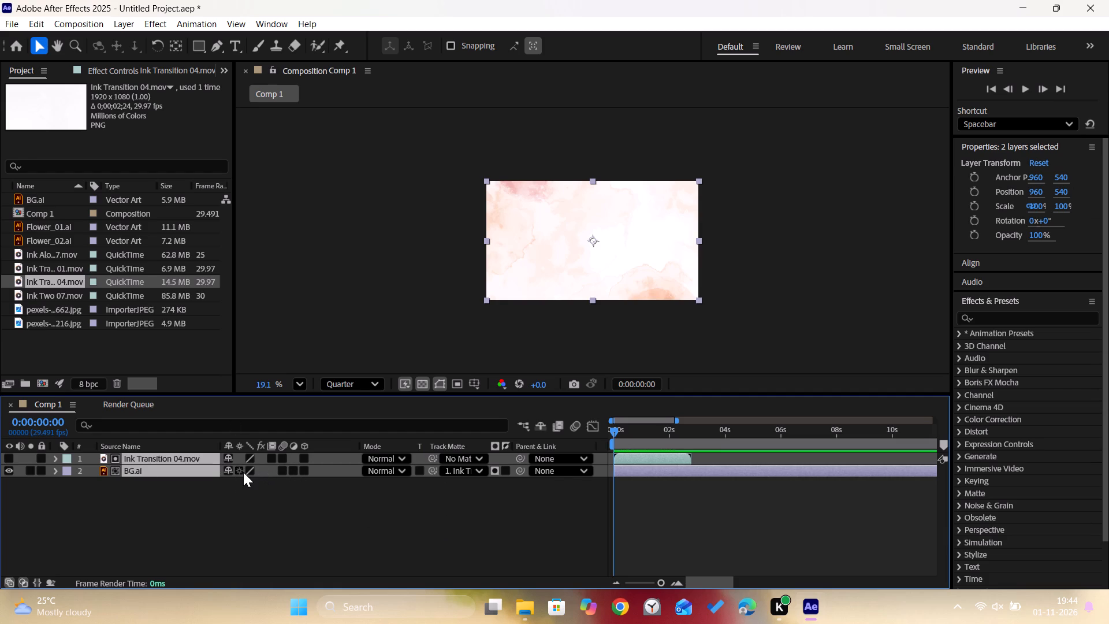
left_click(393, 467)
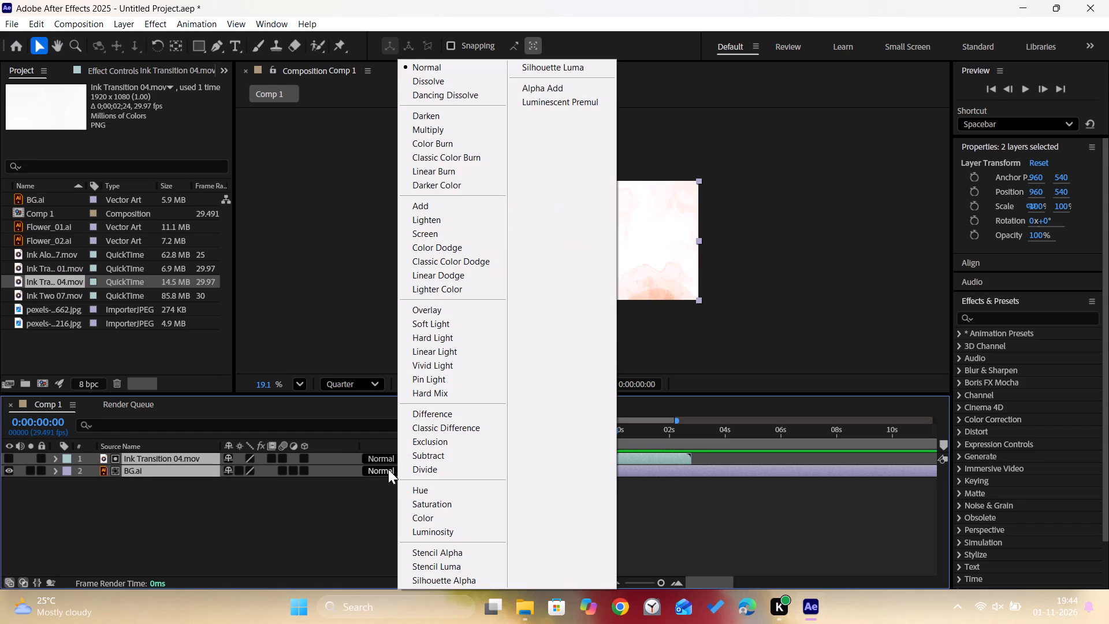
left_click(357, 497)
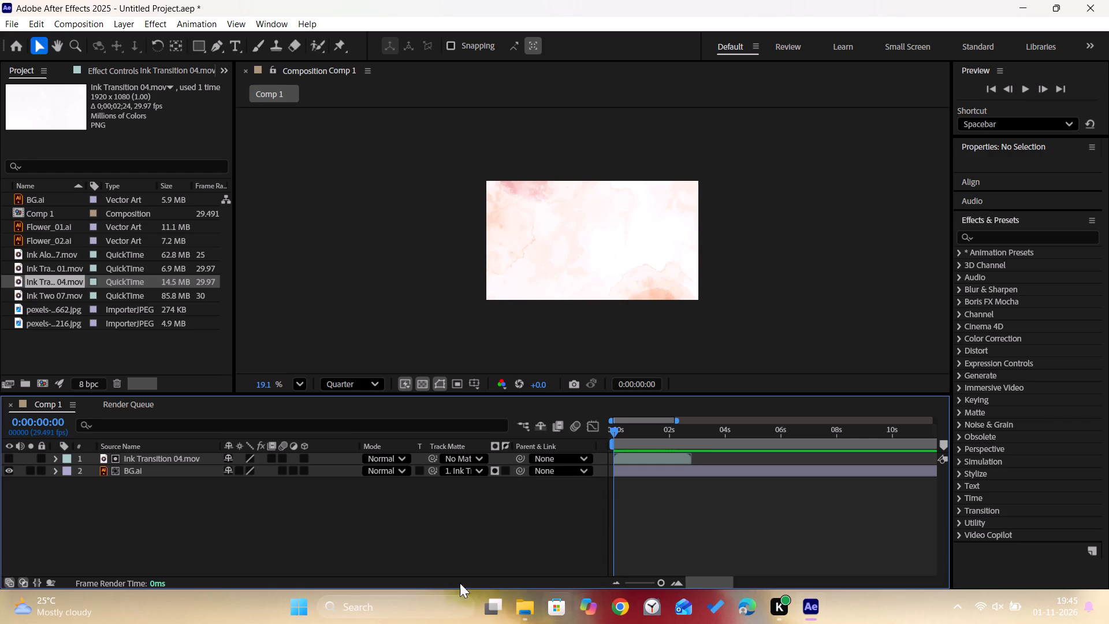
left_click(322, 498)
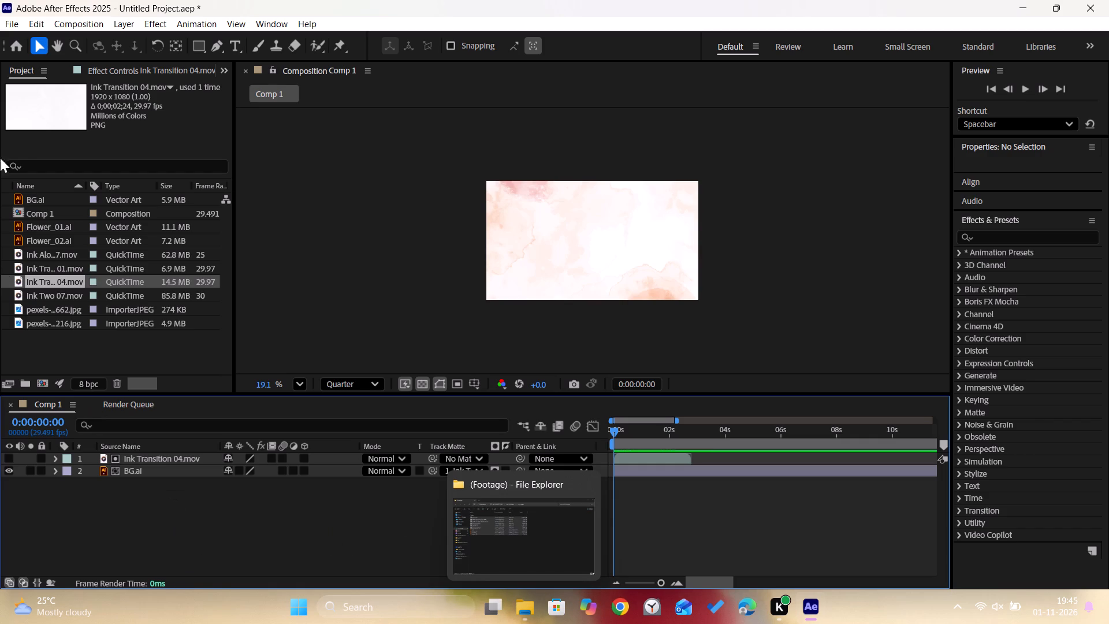
Start a new project, discarding the unsaved changes to the current one.
left_click(9, 21)
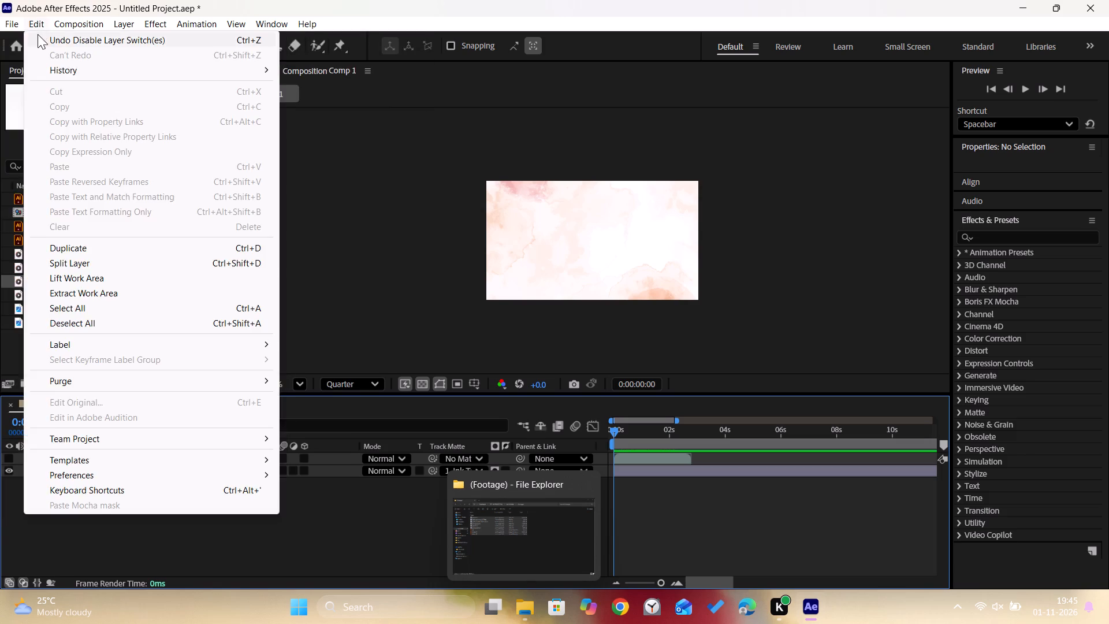
left_click(23, 39)
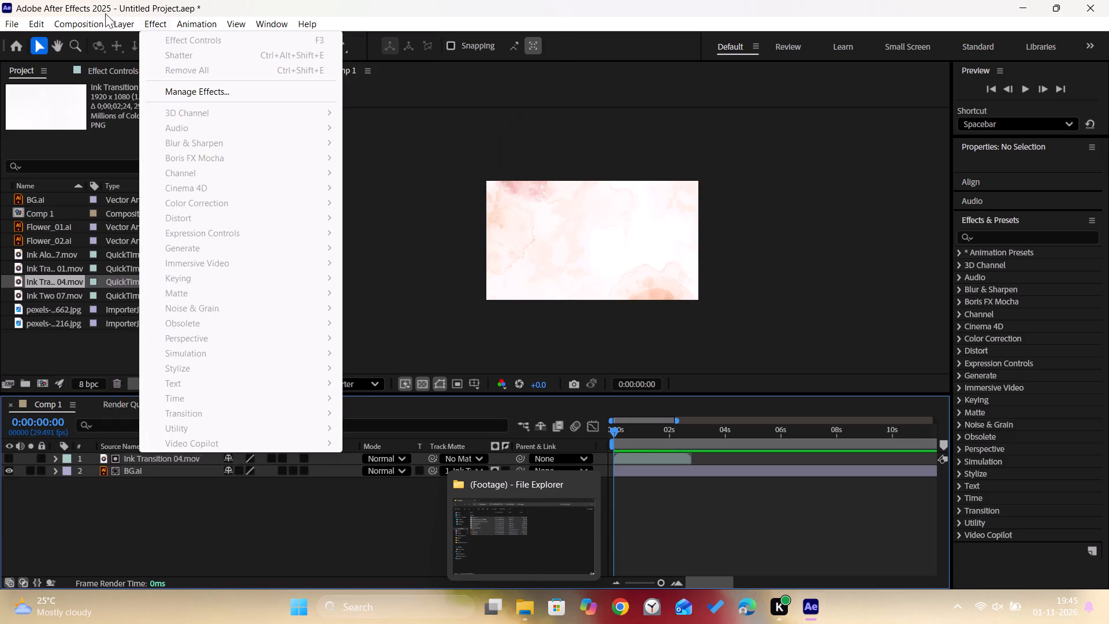
left_click(17, 38)
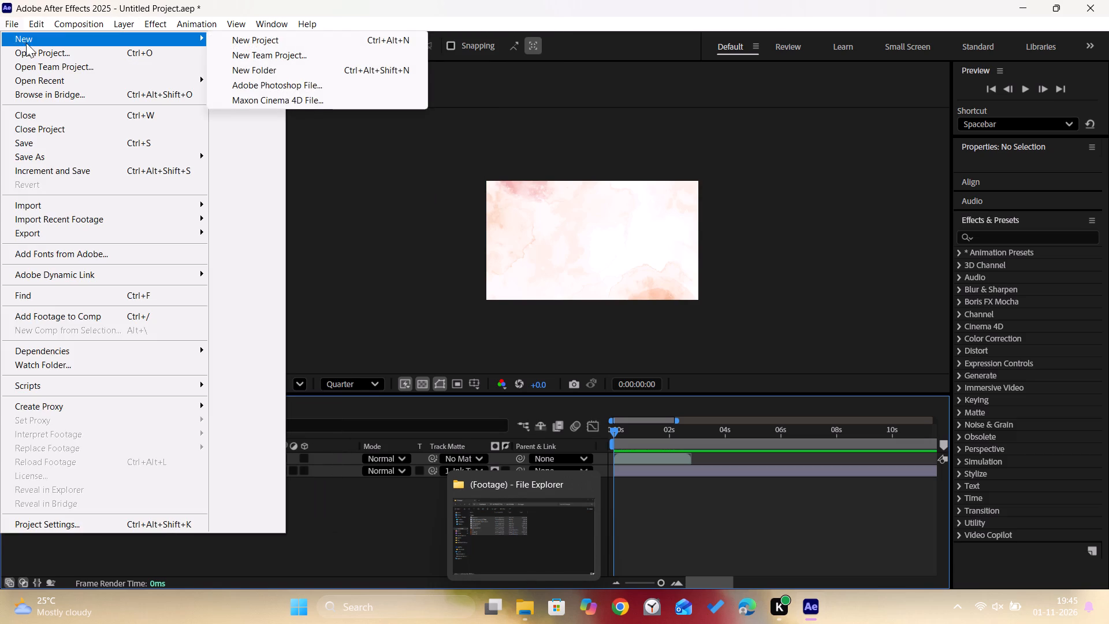
left_click(107, 40)
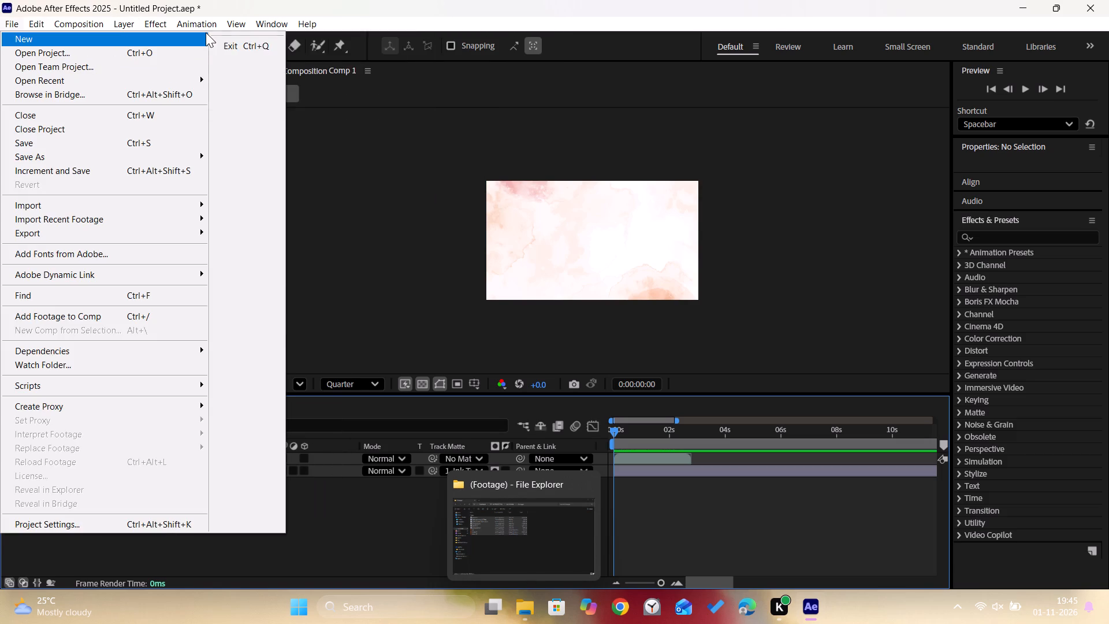
left_click(238, 41)
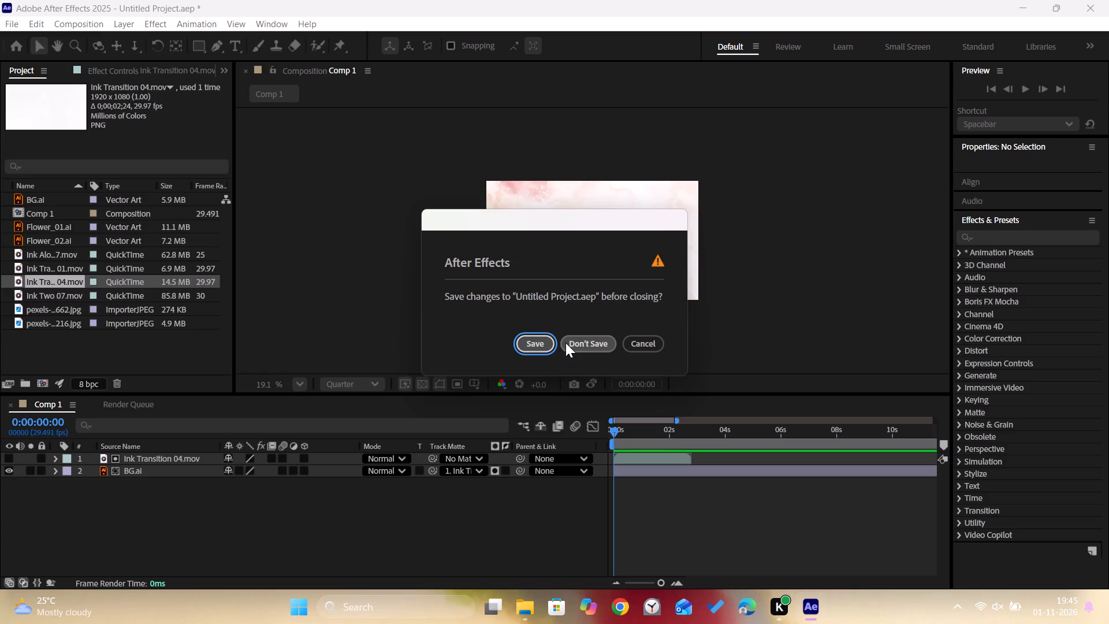
left_click(565, 343)
Create a composition from the Social Media Portrait HD 1080x1920 30 fps preset with the aspect ratio locked.
left_click(474, 247)
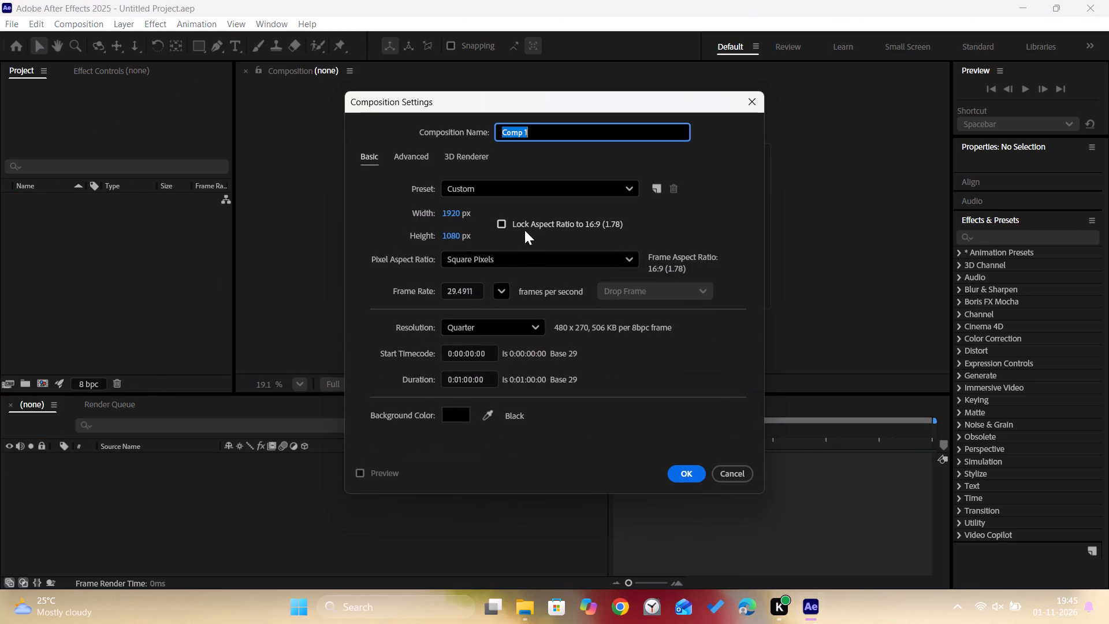
left_click(500, 222)
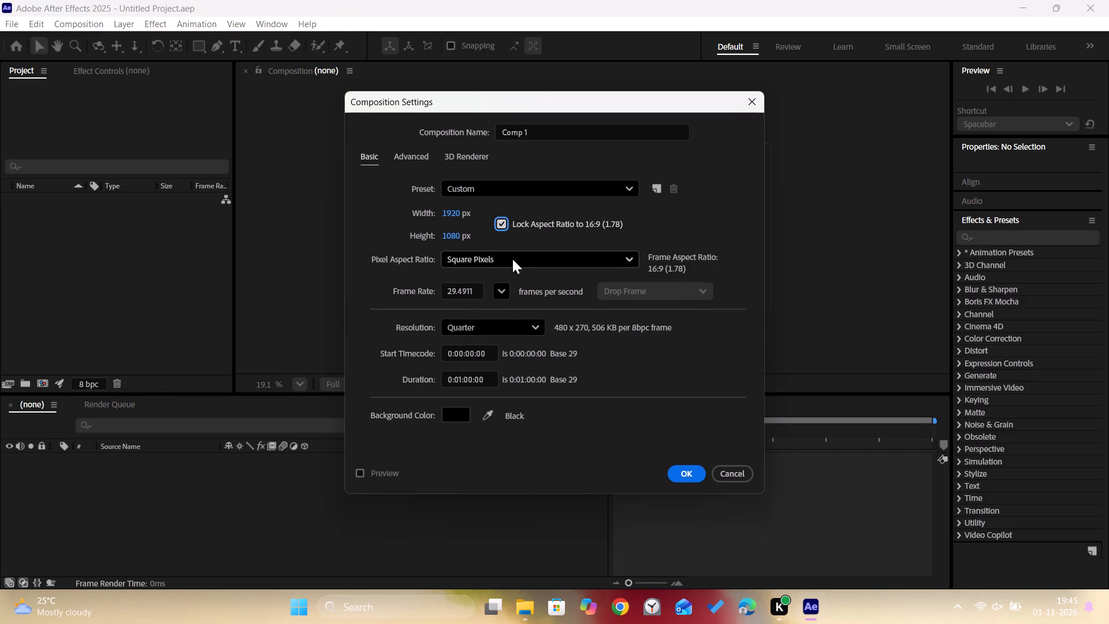
left_click(501, 221)
left_click(591, 218)
left_click(565, 187)
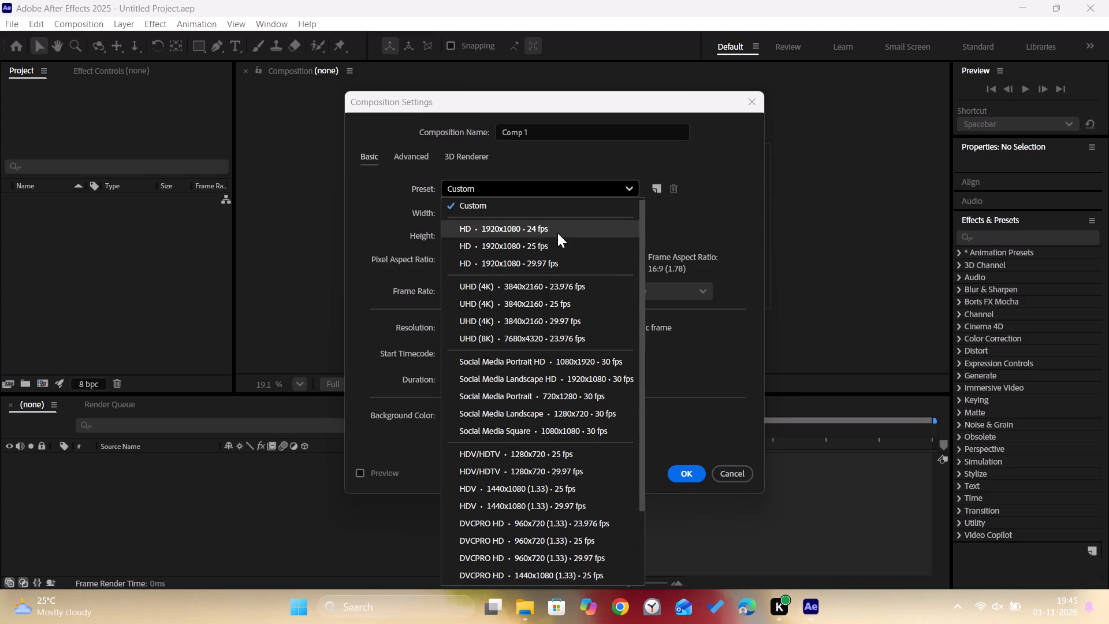
left_click(557, 233)
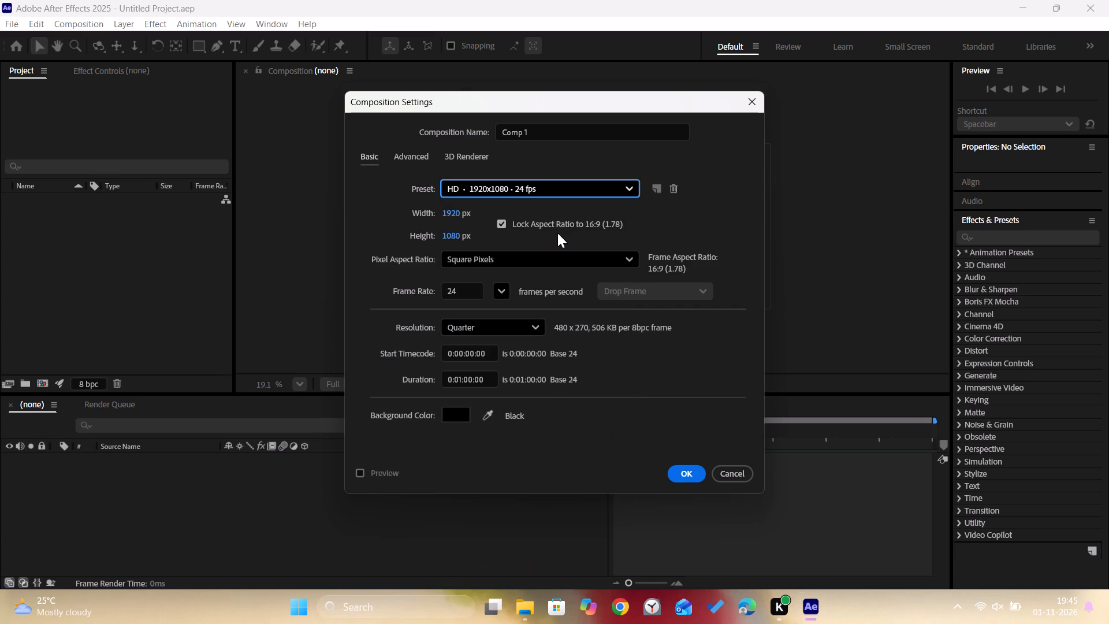
left_click(539, 185)
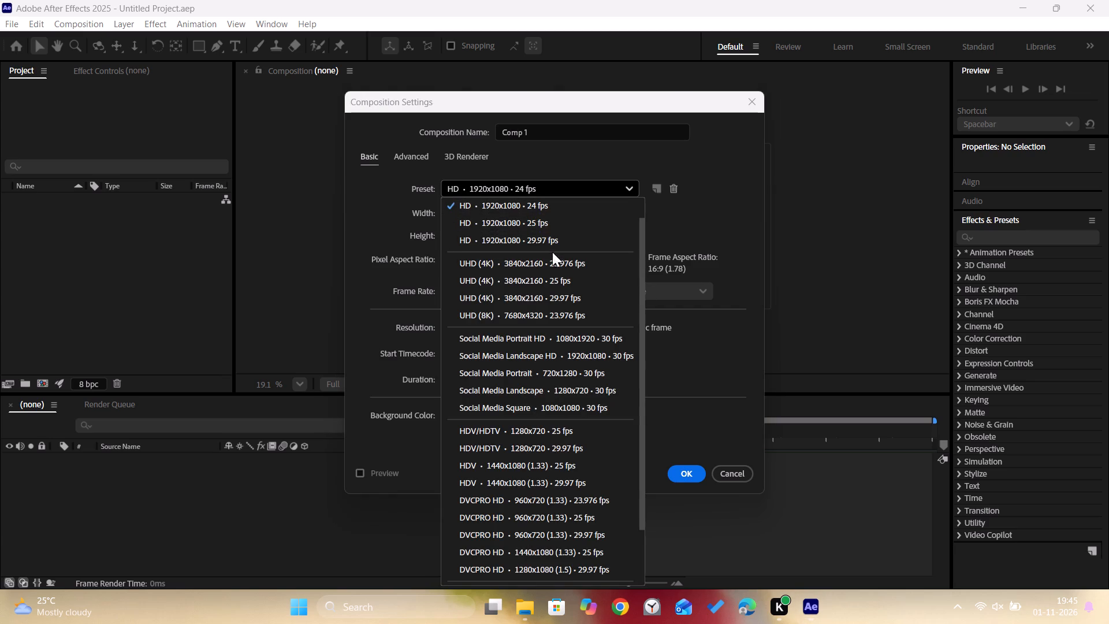
left_click(570, 346)
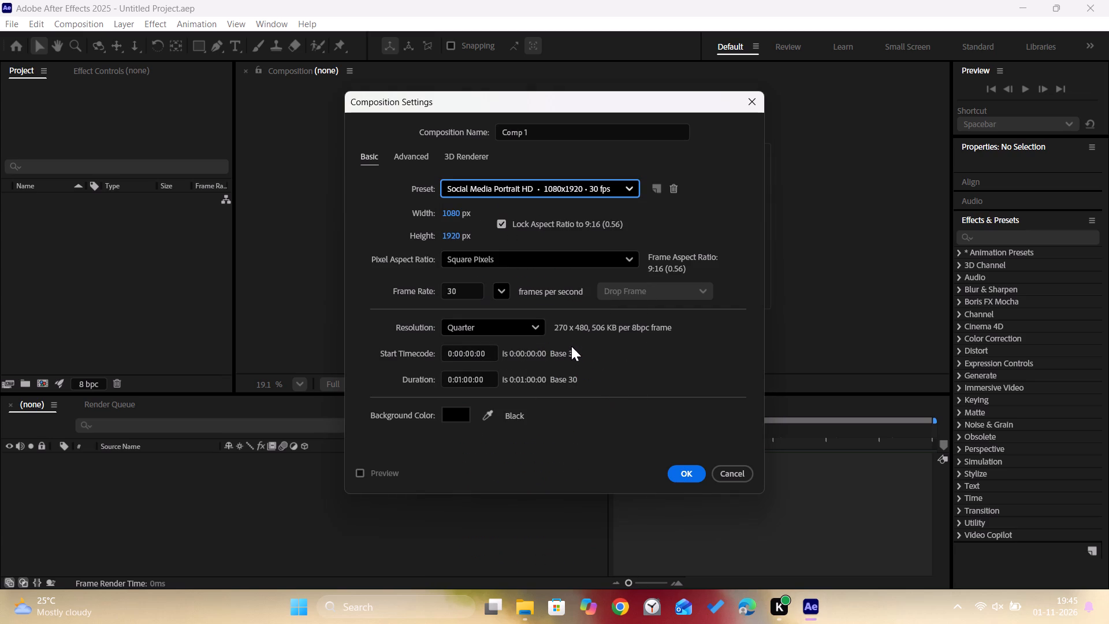
left_click(691, 474)
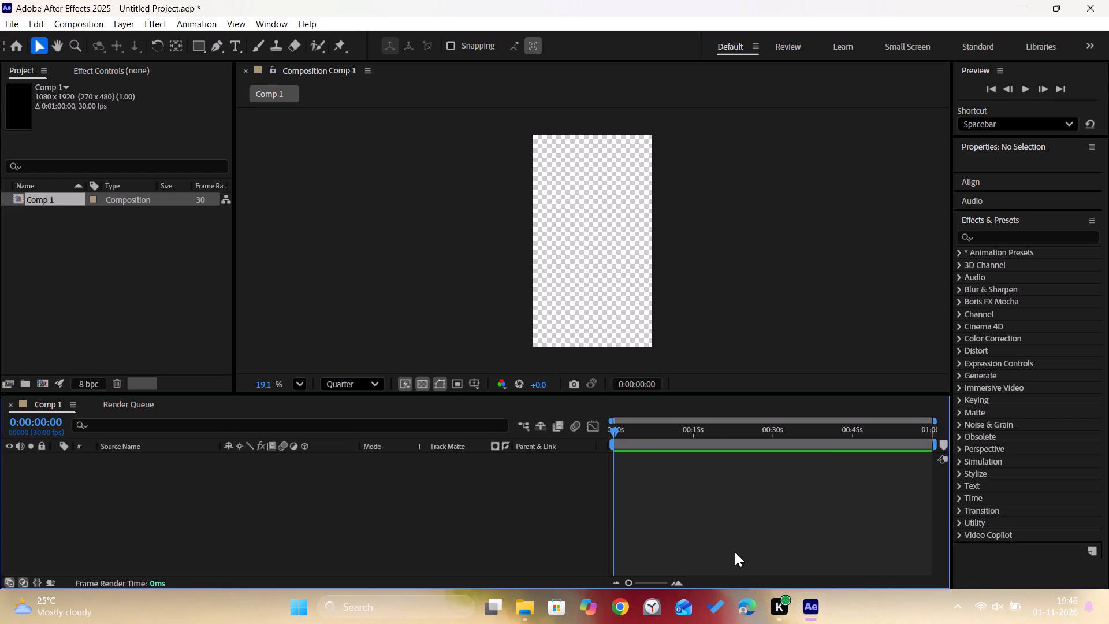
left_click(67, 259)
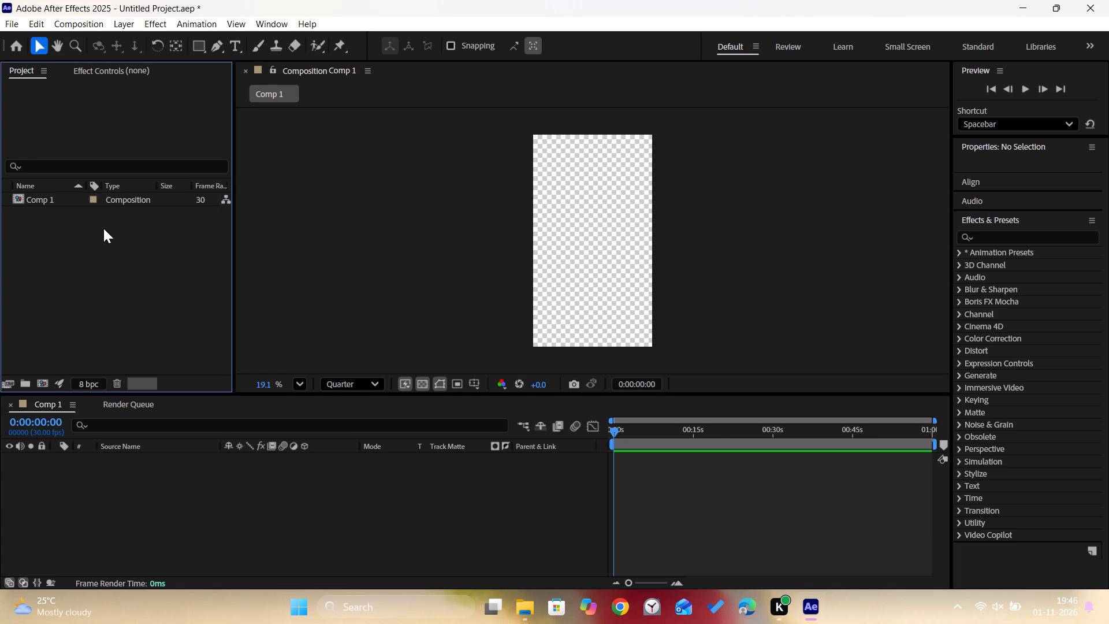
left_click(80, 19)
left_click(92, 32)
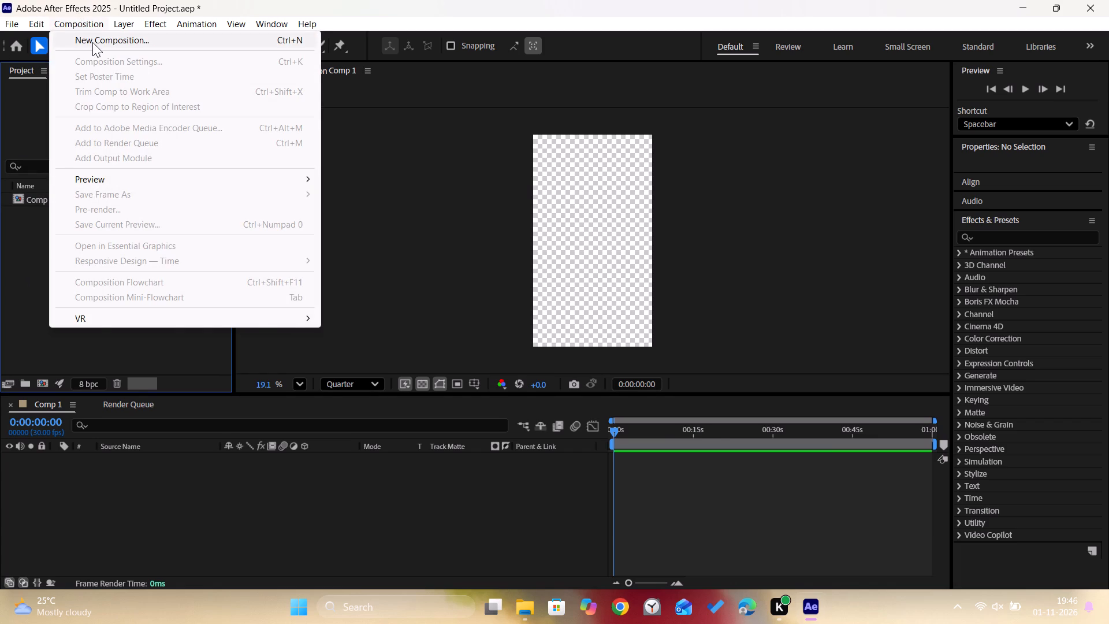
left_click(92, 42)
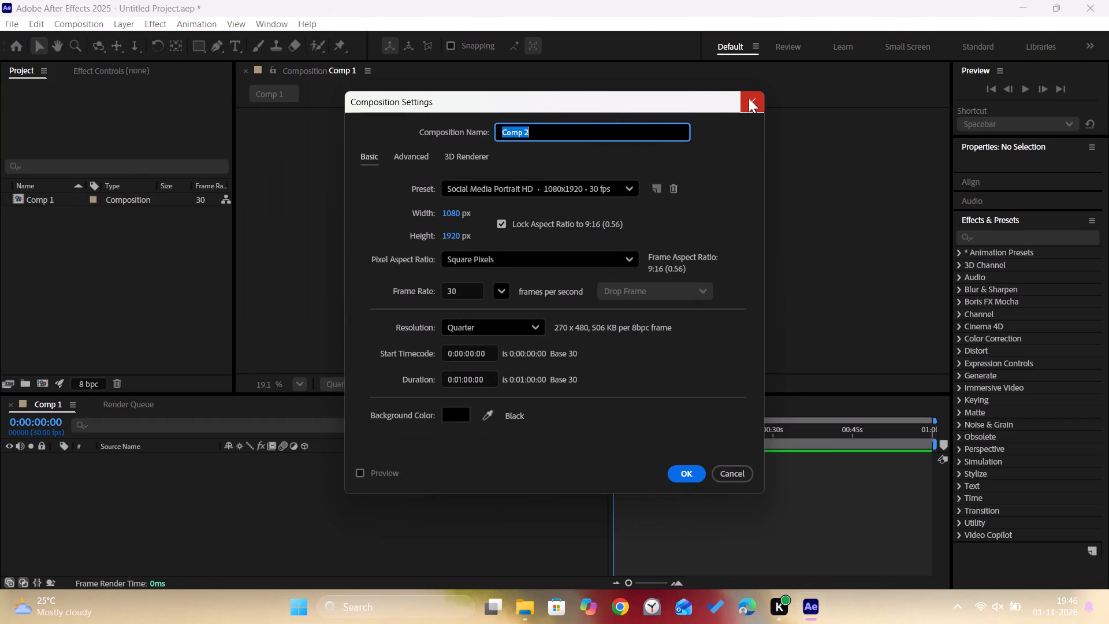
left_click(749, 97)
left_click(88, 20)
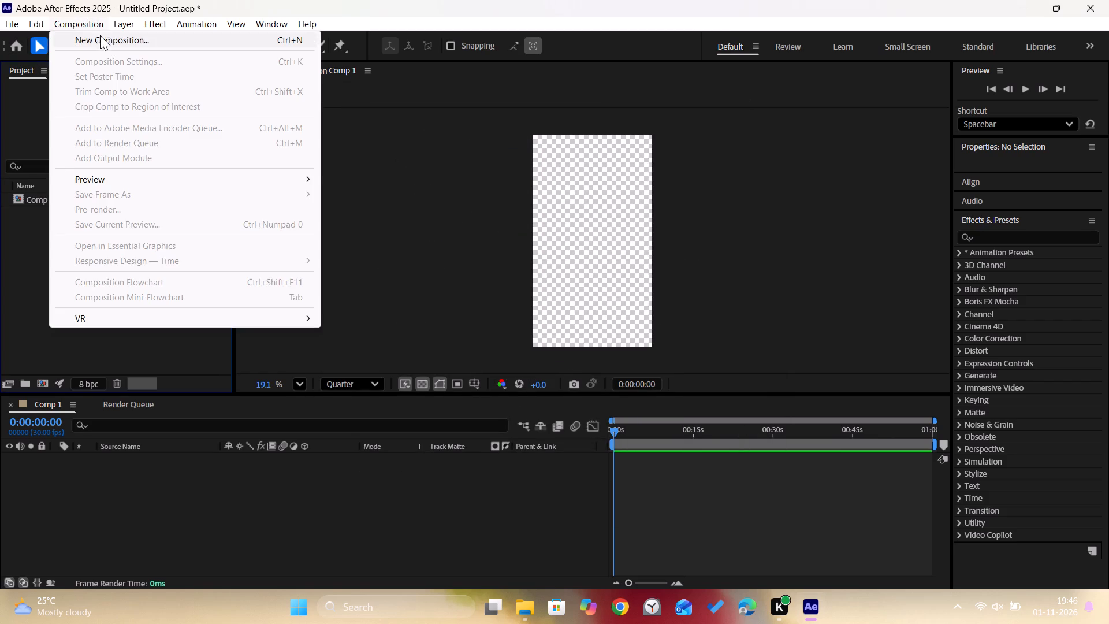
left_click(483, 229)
Review the composition settings of Comp 1 and close them without making changes.
left_click(170, 200)
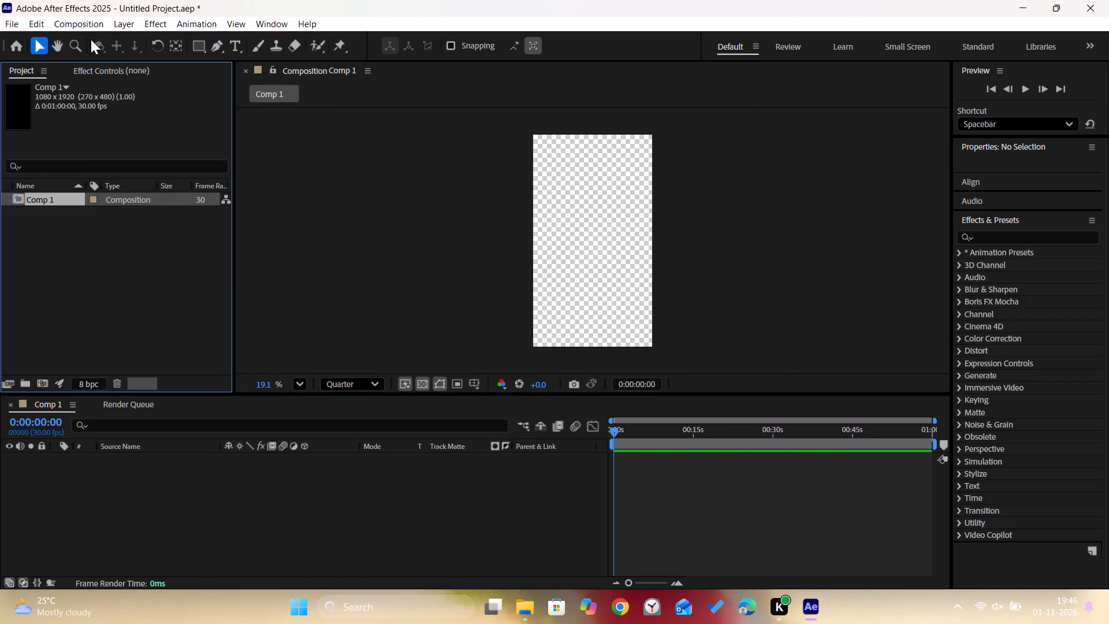
left_click(83, 31)
left_click(81, 24)
left_click(120, 62)
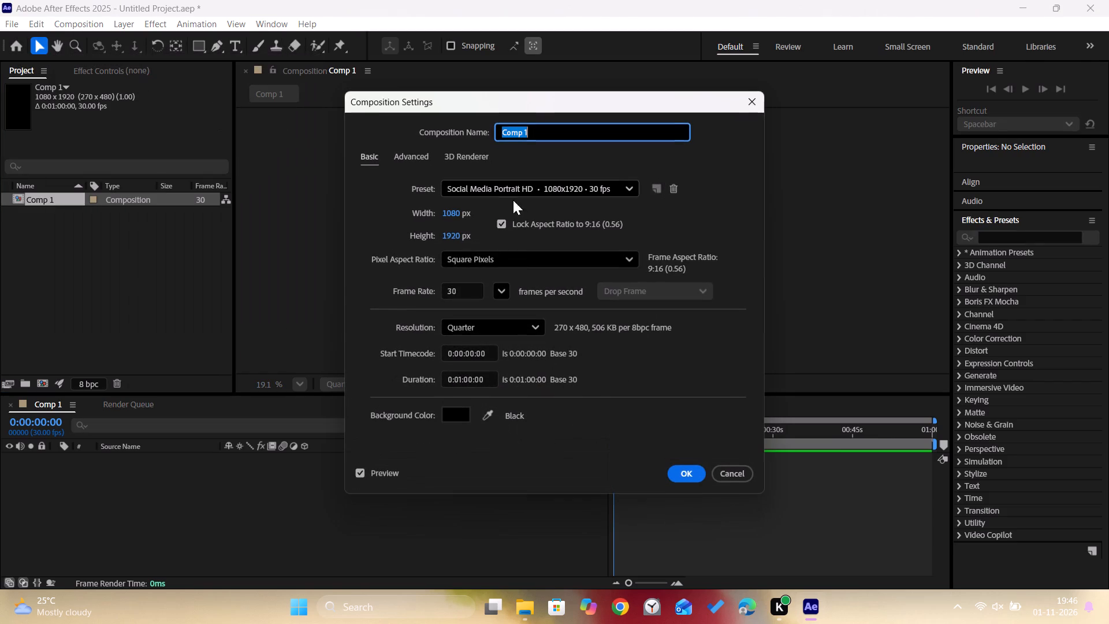
left_click(731, 477)
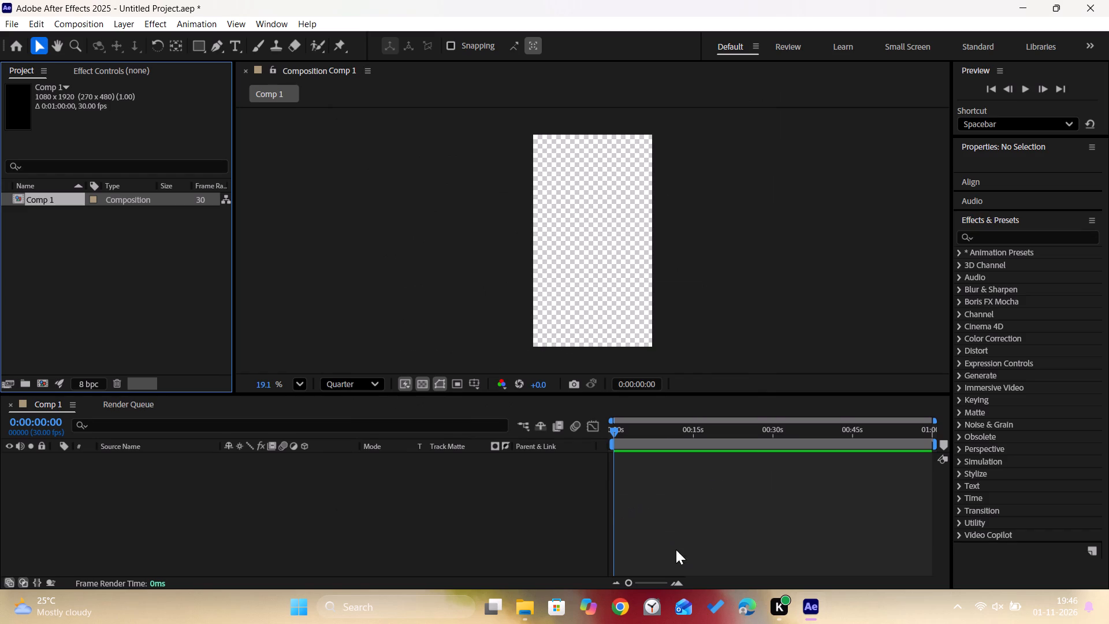
Activate the Rectangle tool for drawing in Comp 1.
left_click(200, 42)
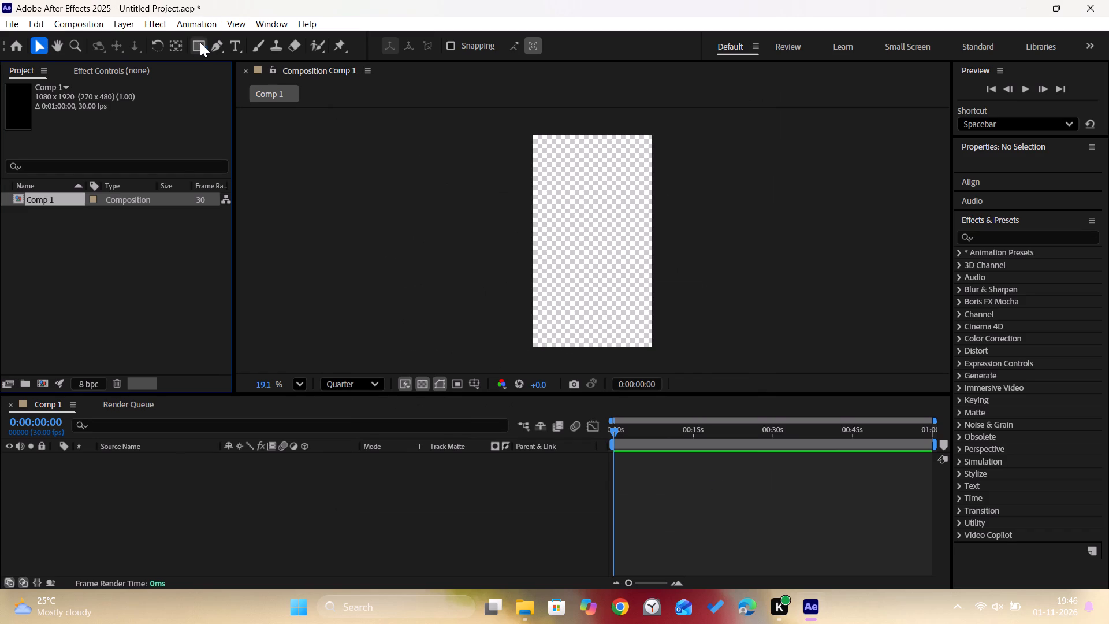